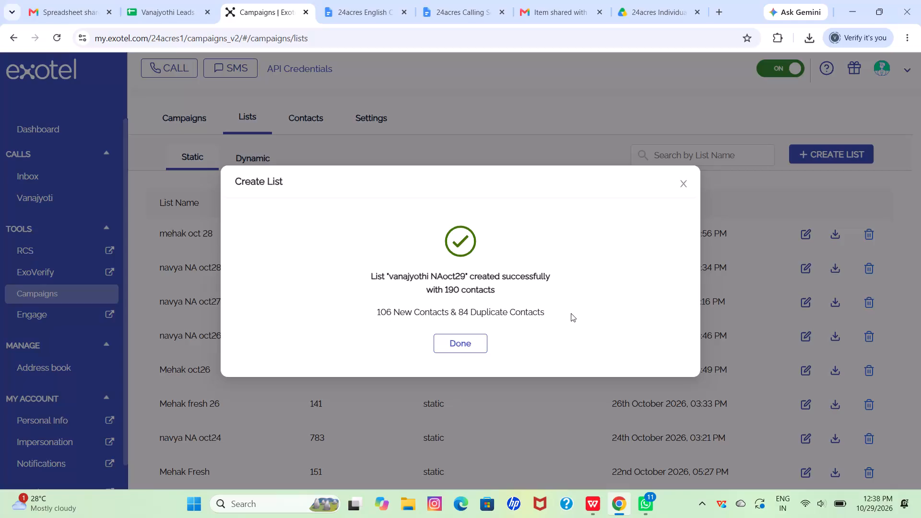
# Close the list creation confirmation and start a new call campaign in Exotel Engage.
pyautogui.click(471, 343)
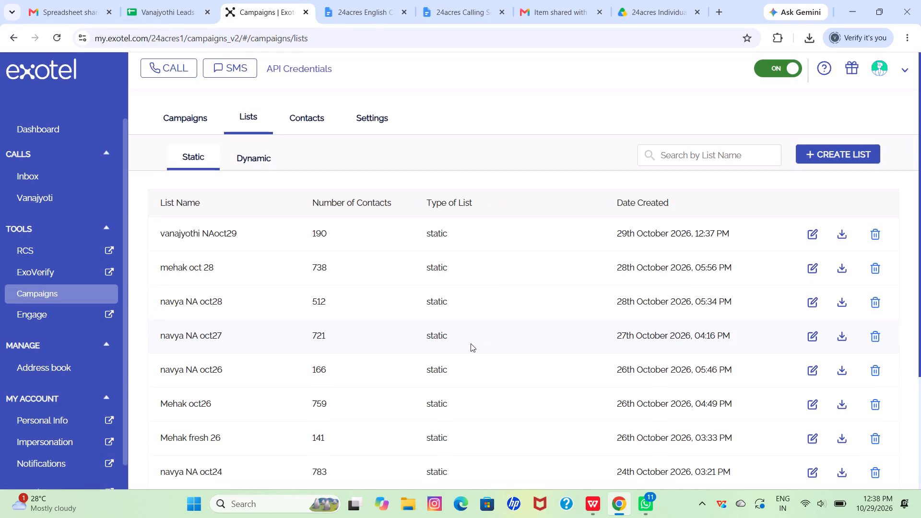
pyautogui.click(204, 116)
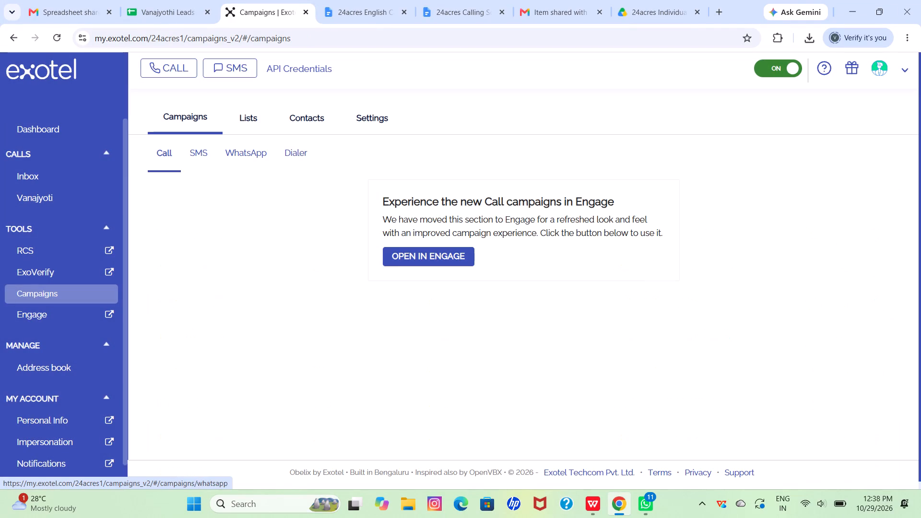
pyautogui.click(425, 257)
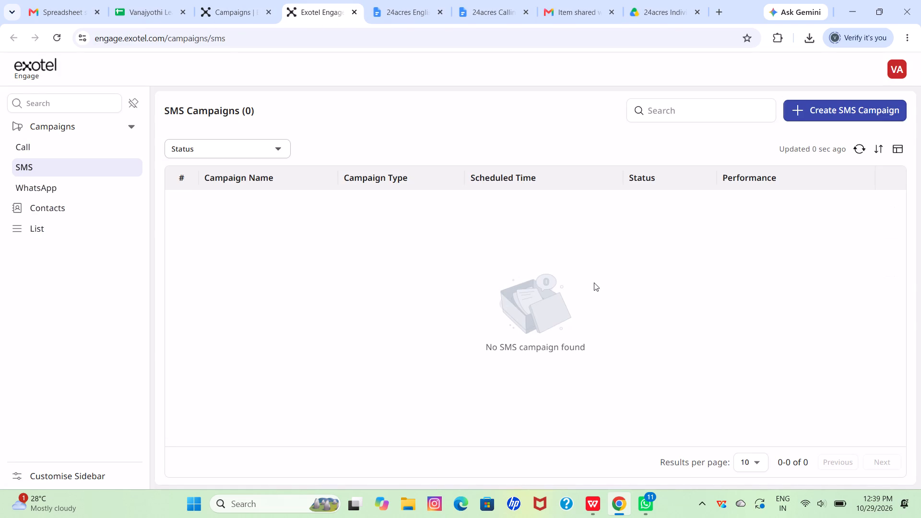
pyautogui.click(65, 149)
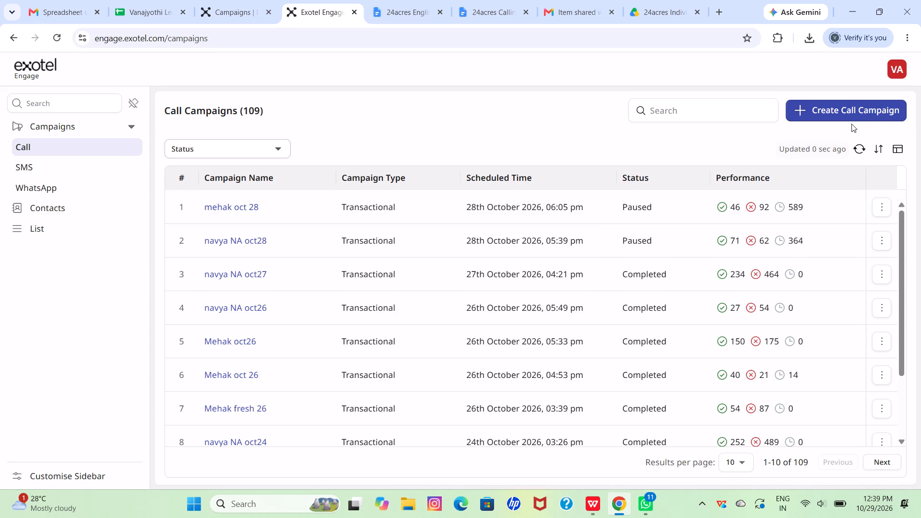
pyautogui.click(846, 115)
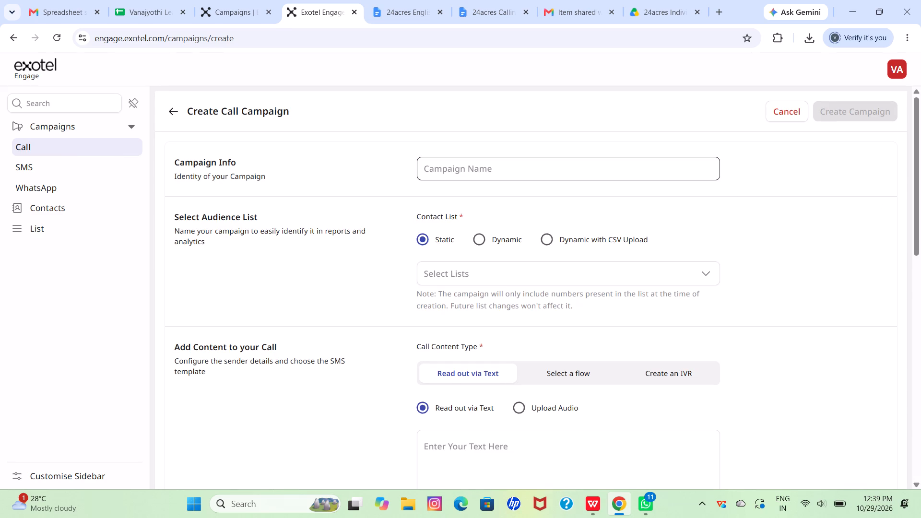
# Name the campaign vanajyothi NAoct29 by copying the name of the newest static list from the Lists page.
pyautogui.click(446, 172)
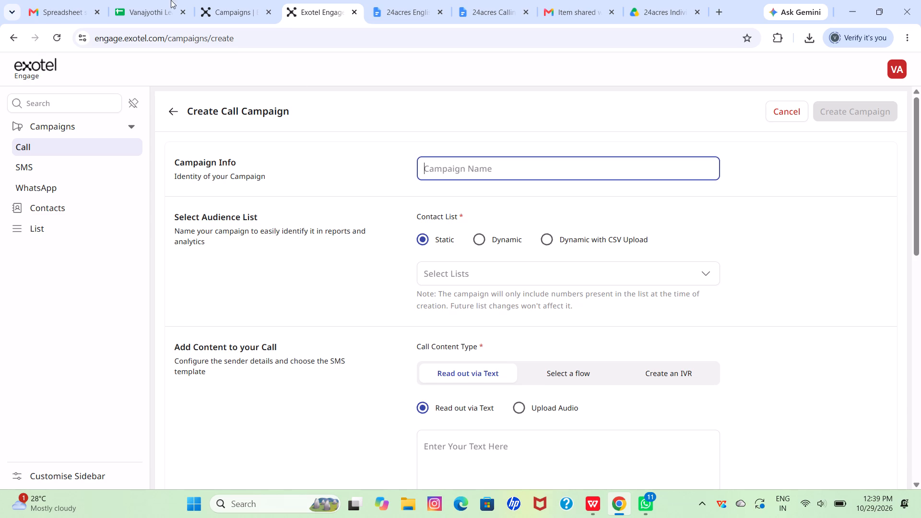
pyautogui.click(225, 14)
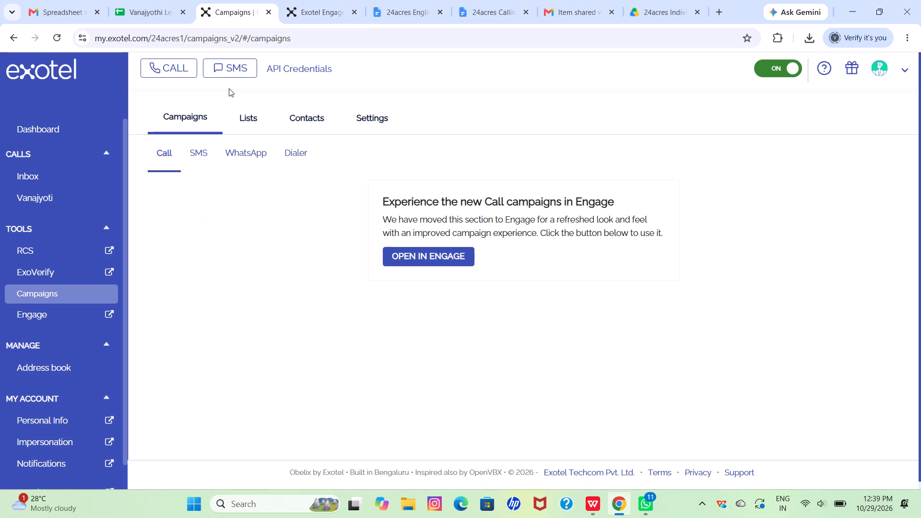
pyautogui.click(248, 120)
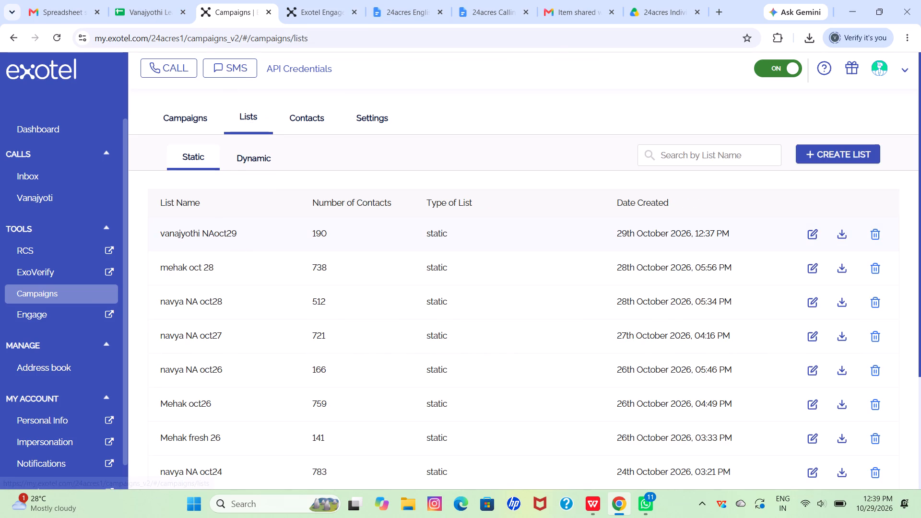
pyautogui.doubleClick(168, 234)
pyautogui.doubleClick(168, 234)
pyautogui.tripleClick(168, 234)
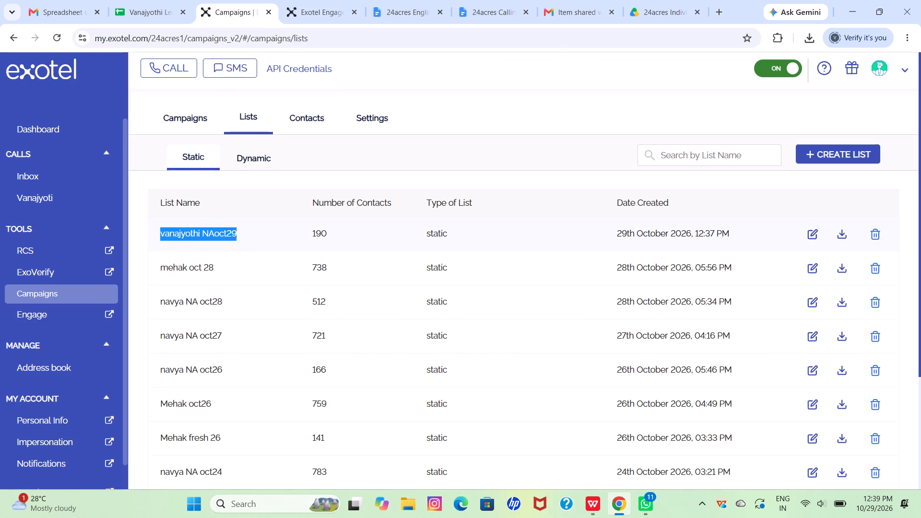
pyautogui.hotkey('ctrl', 'c')
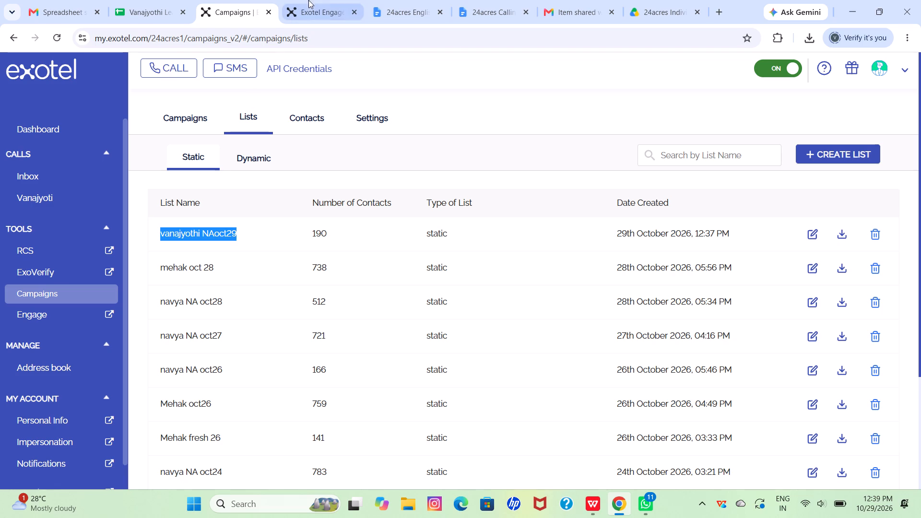
pyautogui.click(316, 1)
pyautogui.click(475, 169)
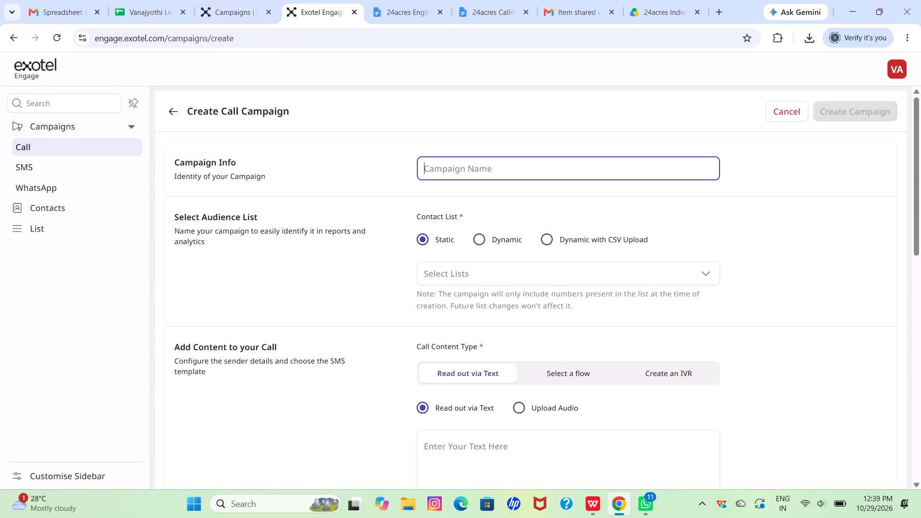
pyautogui.hotkey('ctrl', 'v')
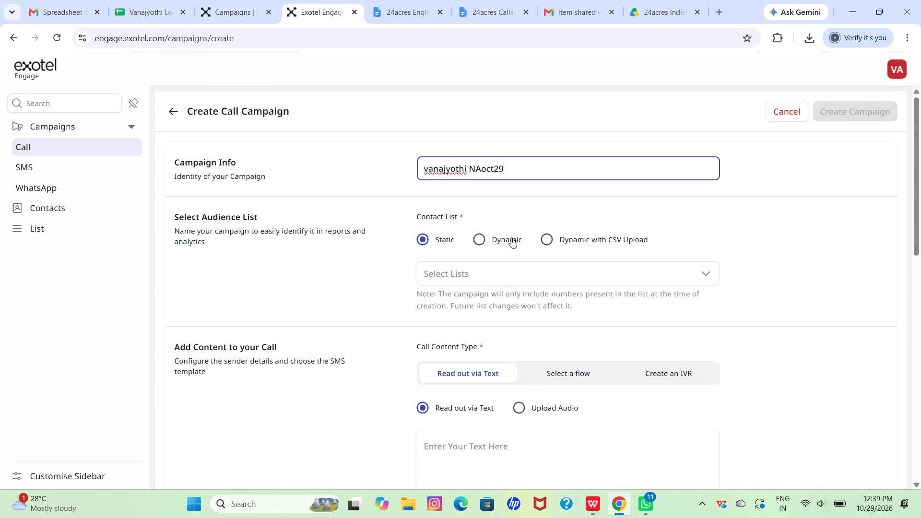
# Choose the static contact list vanajyothi NAoct29 as the campaign's audience.
pyautogui.click(522, 264)
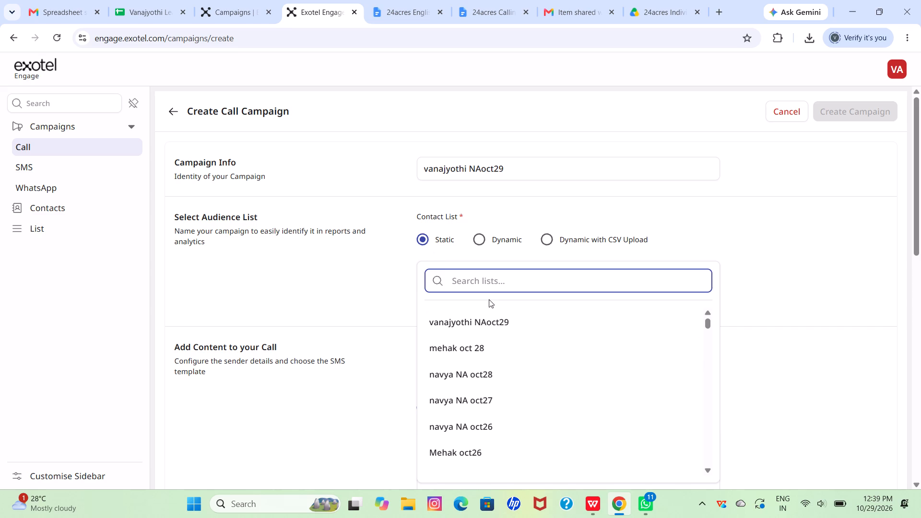
pyautogui.click(491, 323)
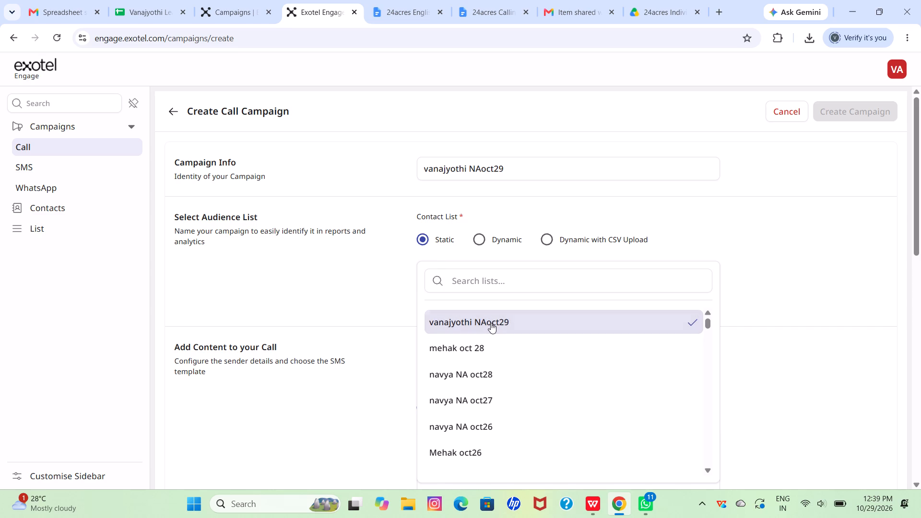
pyautogui.click(378, 302)
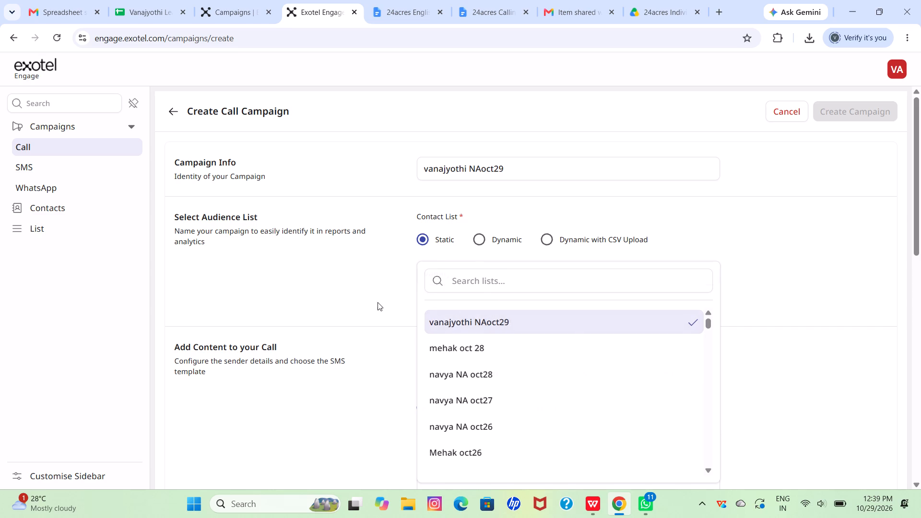
# Set the call content type to Select a flow.
pyautogui.scroll(-1, 526, 335)
pyautogui.click(587, 267)
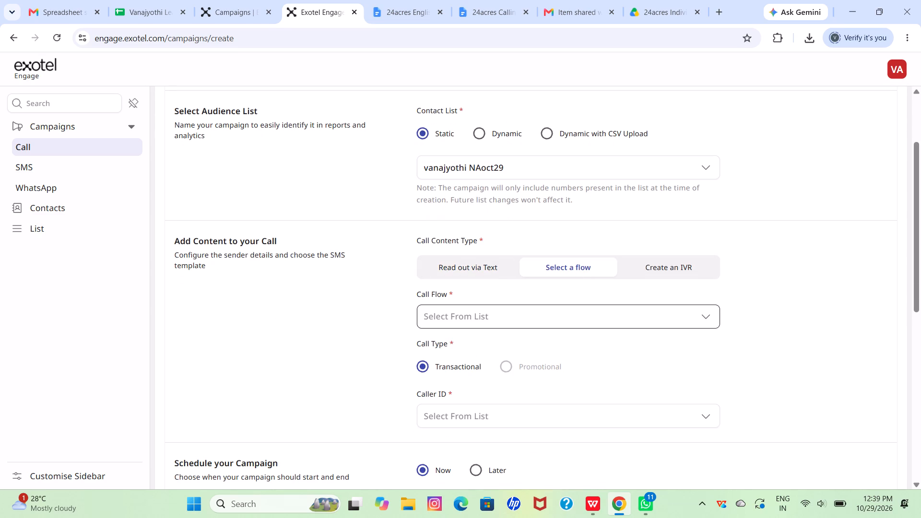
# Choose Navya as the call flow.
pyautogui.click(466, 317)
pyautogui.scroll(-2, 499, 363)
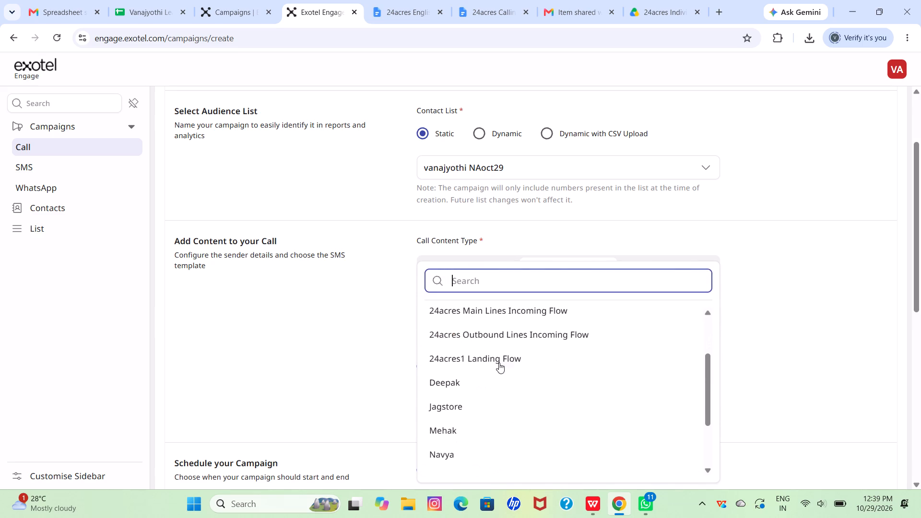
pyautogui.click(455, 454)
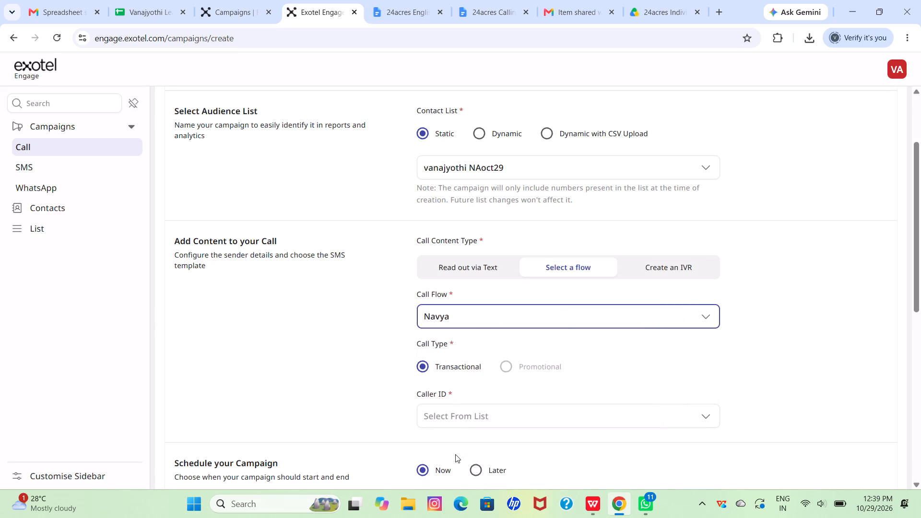
# Change the call flow to Vanajyoti.
pyautogui.scroll(-2, 549, 275)
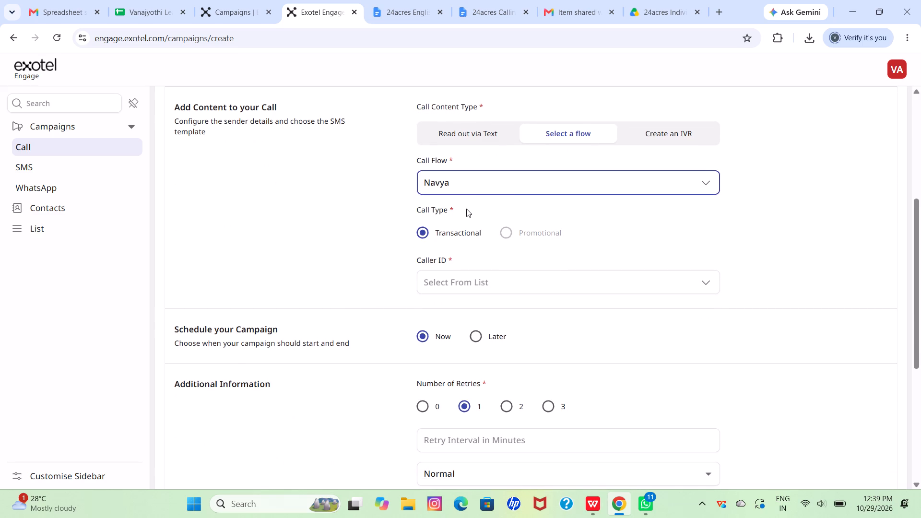
pyautogui.click(465, 176)
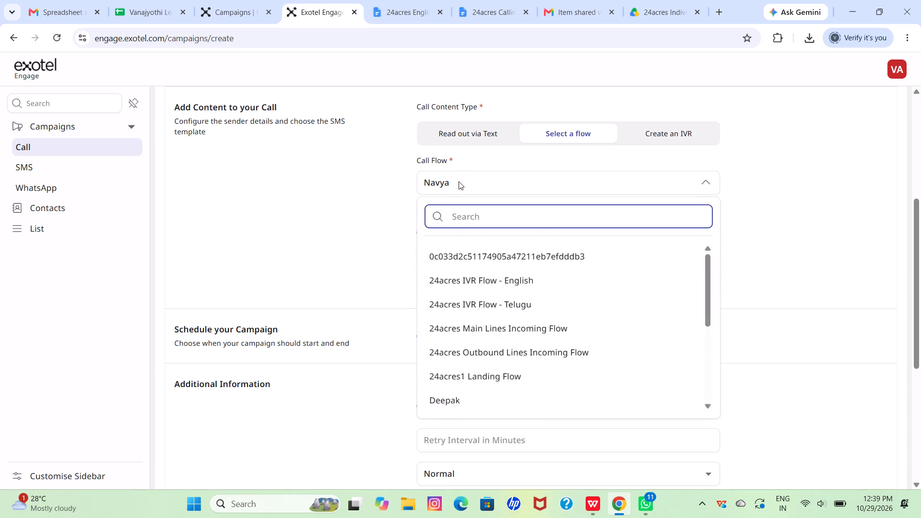
pyautogui.scroll(-3, 472, 292)
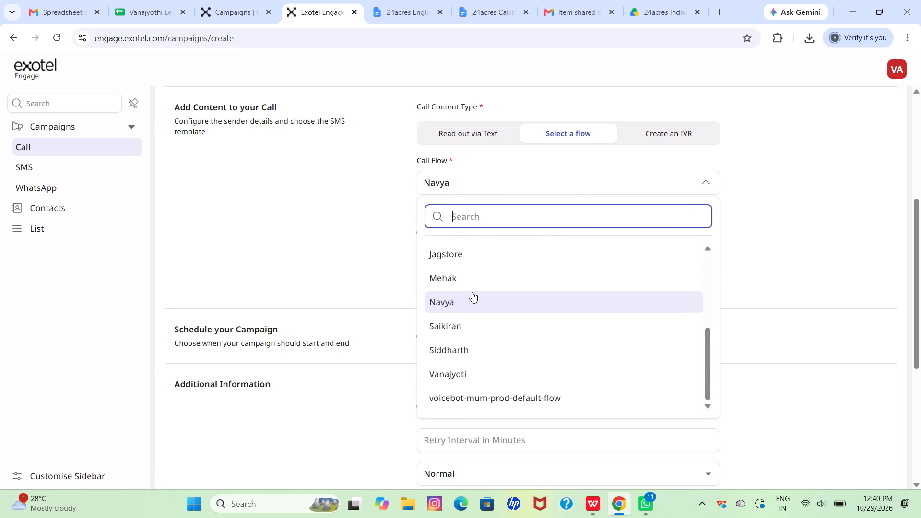
pyautogui.click(463, 375)
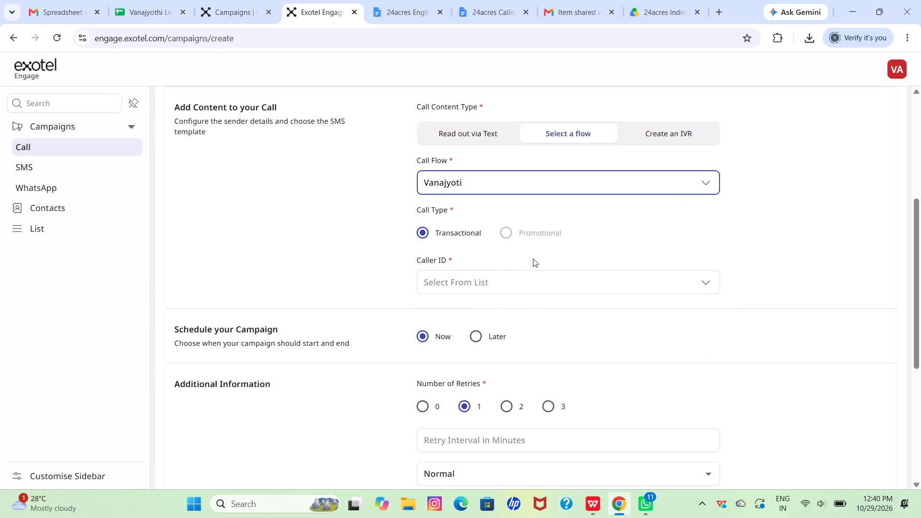
# Look up the From number in the Make a call dialog's advanced options and select it as the campaign's Caller ID.
pyautogui.click(495, 280)
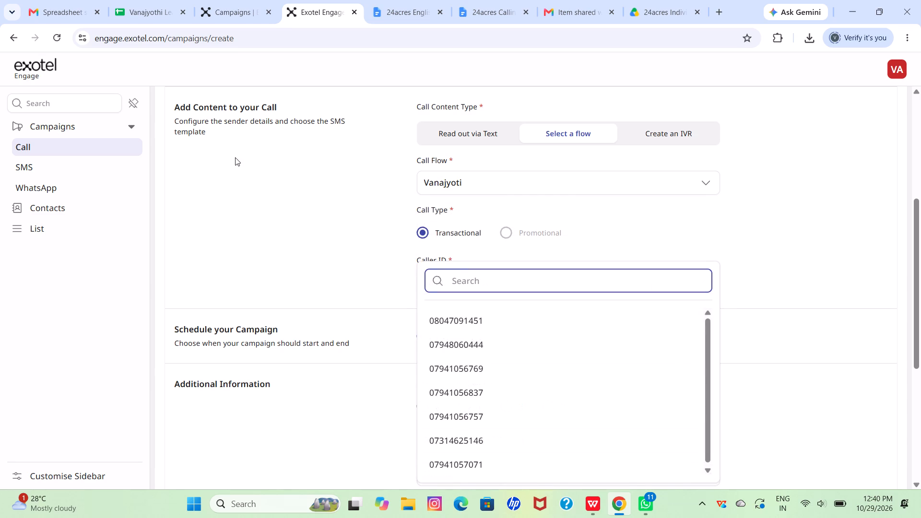
pyautogui.click(220, 10)
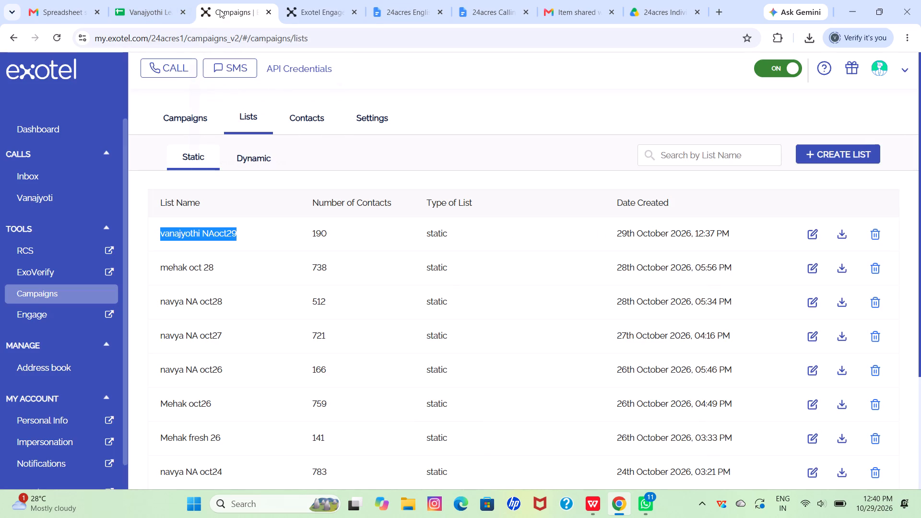
pyautogui.click(180, 76)
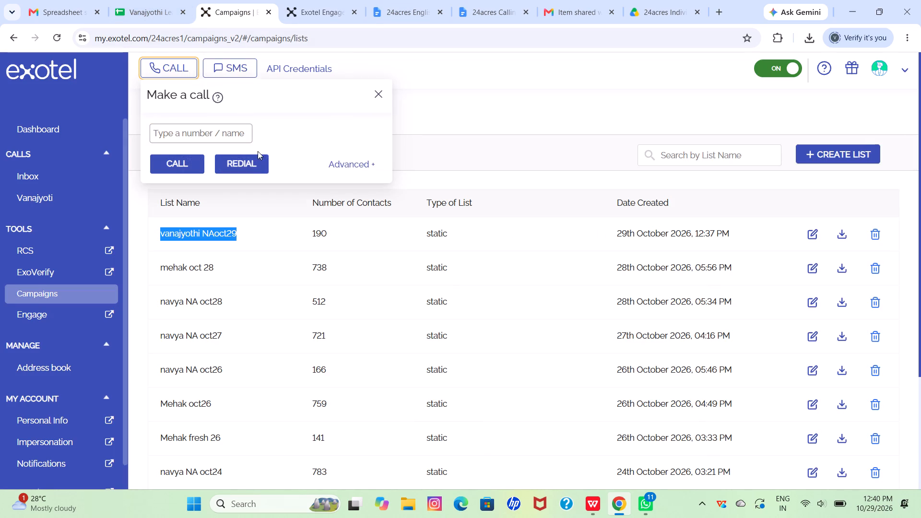
pyautogui.click(328, 164)
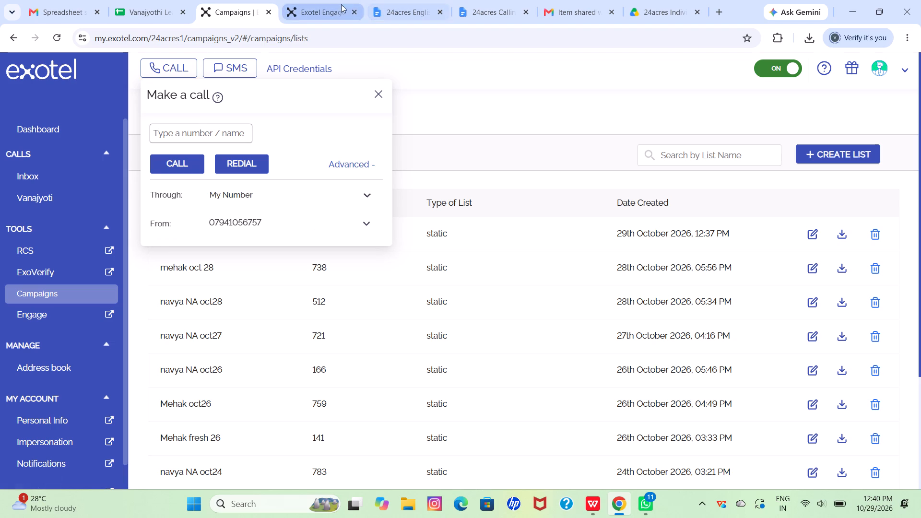
pyautogui.click(323, 10)
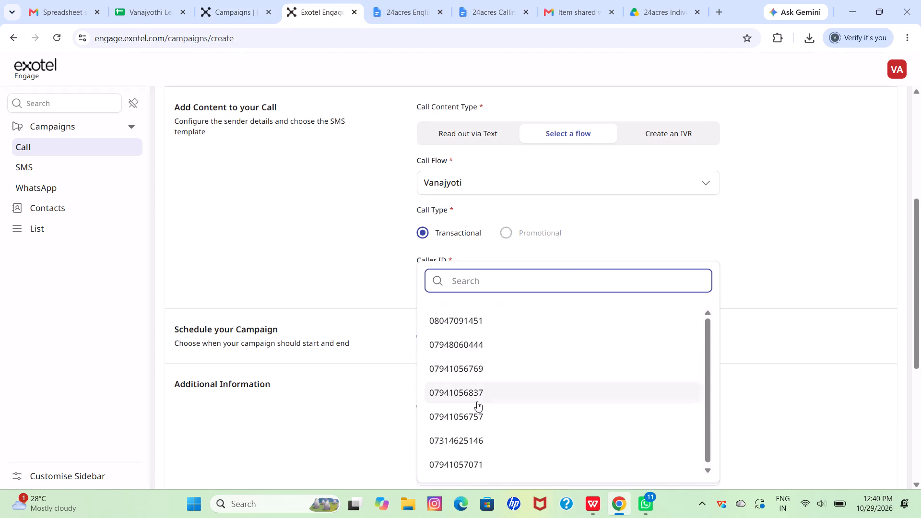
pyautogui.click(476, 418)
# Set the number of retries to 2 with a retry interval of 15 minutes.
pyautogui.scroll(-1, 435, 353)
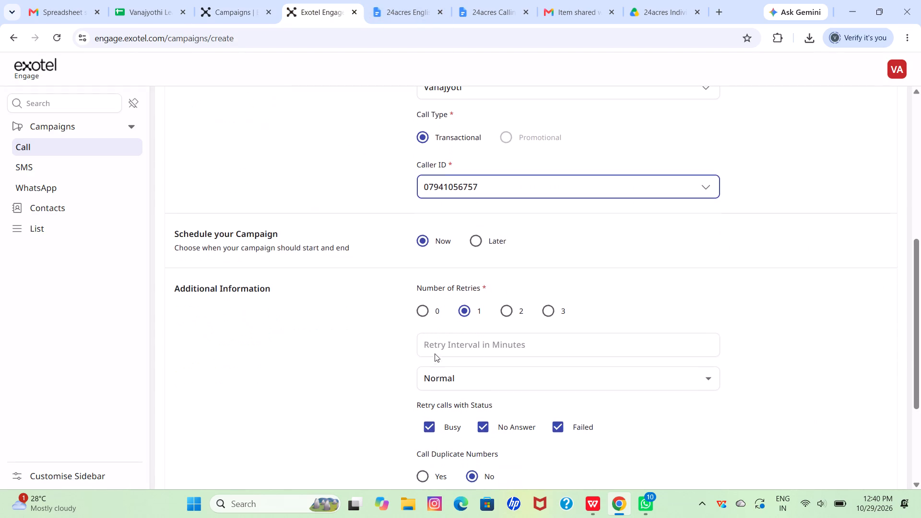
pyautogui.scroll(-1, 435, 353)
pyautogui.scroll(-1, 474, 341)
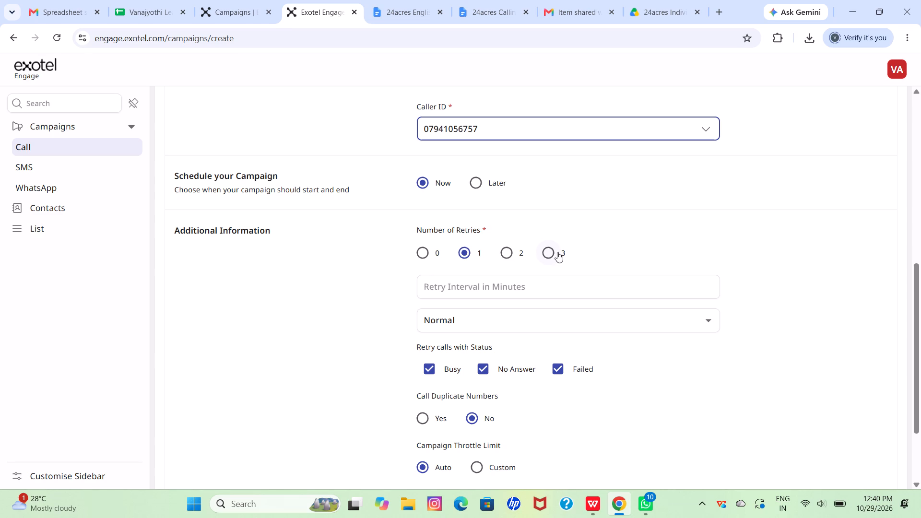
pyautogui.click(508, 252)
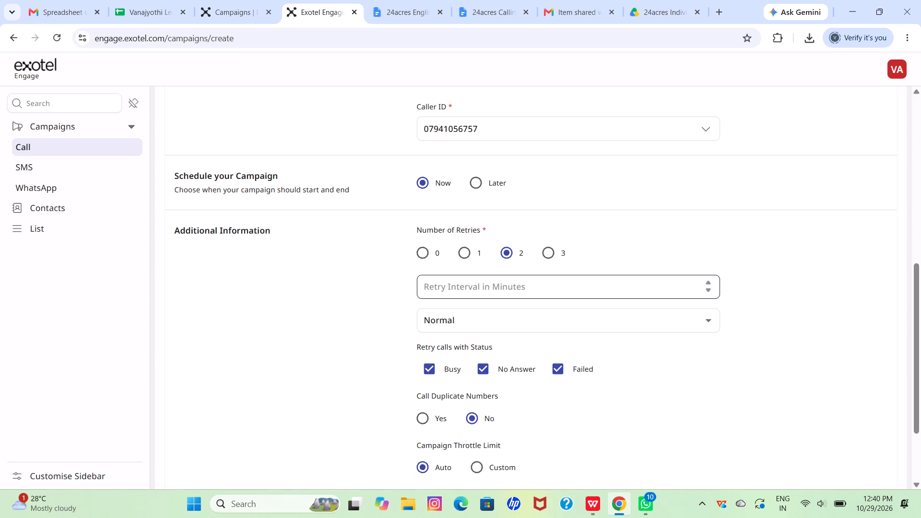
pyautogui.click(455, 288)
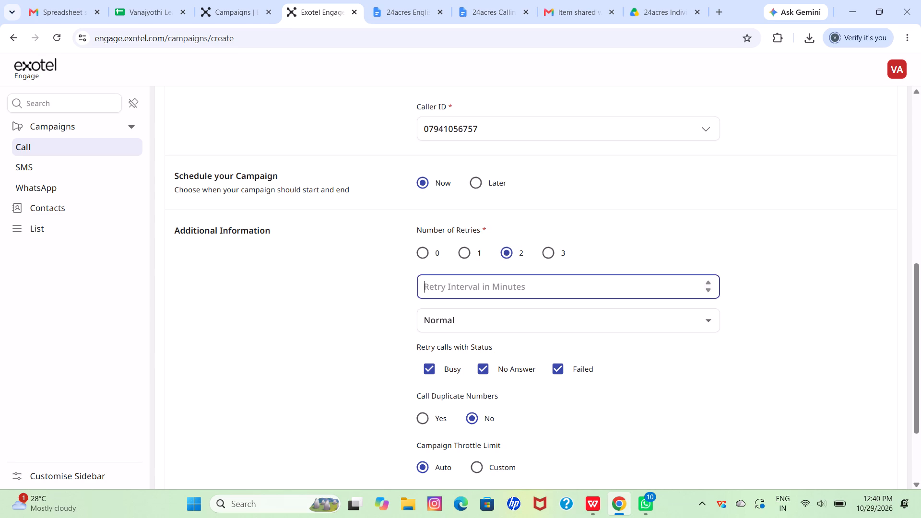
pyautogui.press('1')
pyautogui.press('5')
# Set Call Duplicate Numbers to Yes.
pyautogui.scroll(-2, 568, 354)
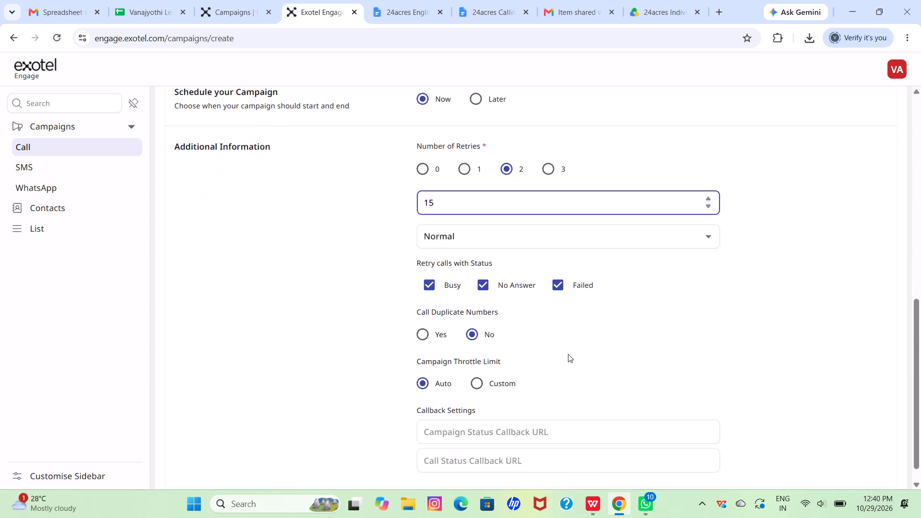
pyautogui.click(430, 337)
# Set the campaign throttle limit to Custom with 1 call per minute.
pyautogui.scroll(-1, 430, 337)
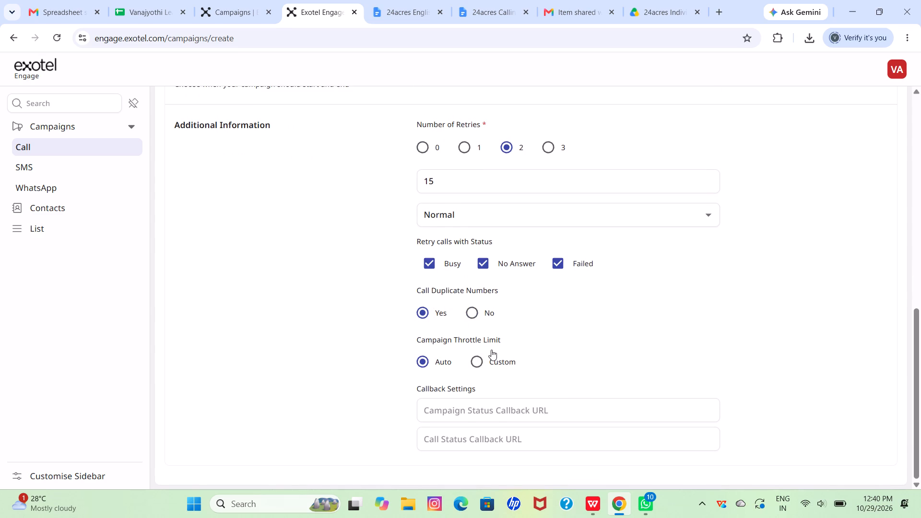
pyautogui.click(479, 360)
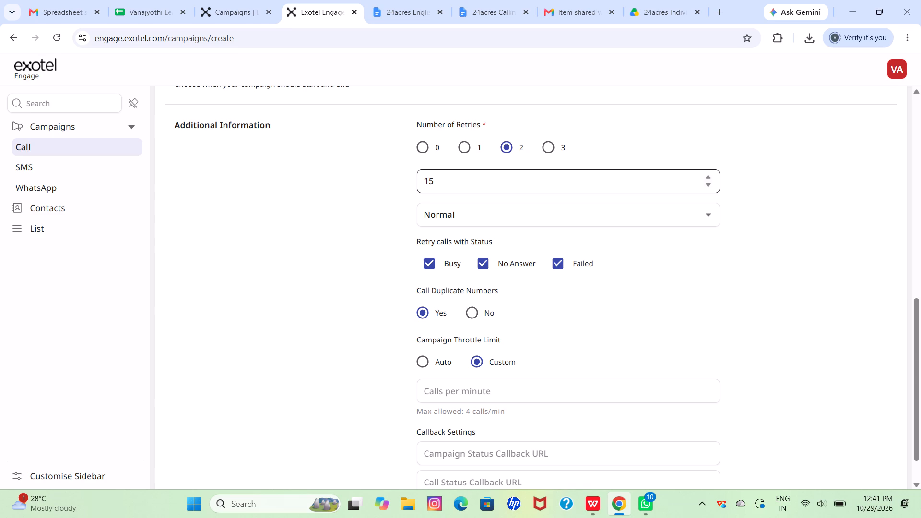
pyautogui.scroll(-1, 504, 310)
pyautogui.click(441, 355)
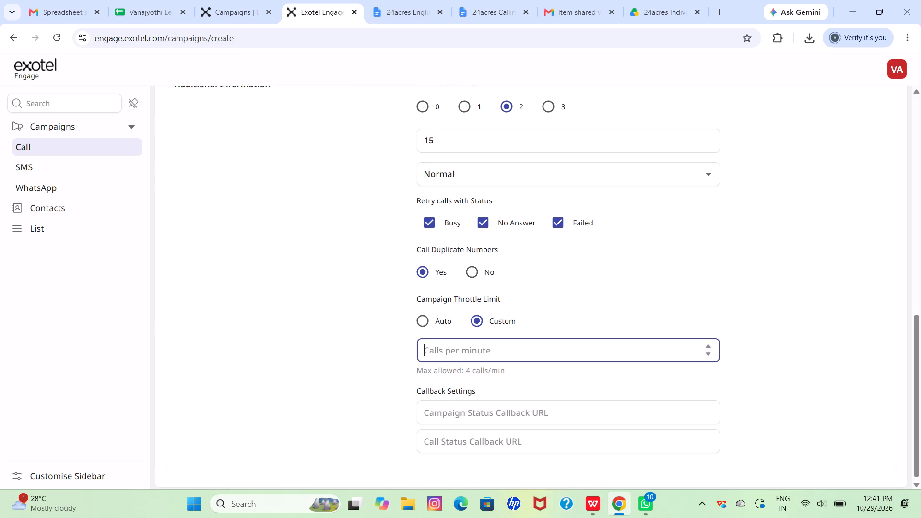
pyautogui.press('1')
pyautogui.click(650, 307)
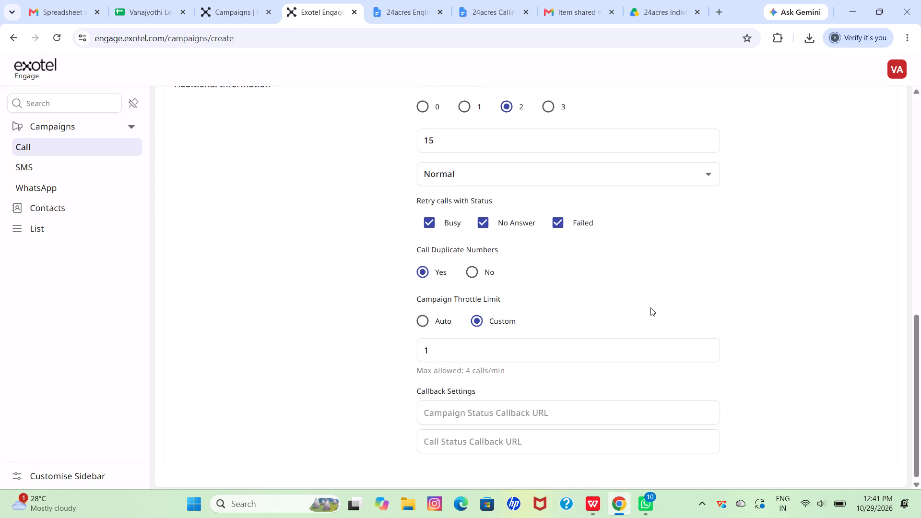
# Create the vanajyothi NAoct29 campaign with the configured settings and return to the list of call campaigns.
pyautogui.scroll(12, 650, 307)
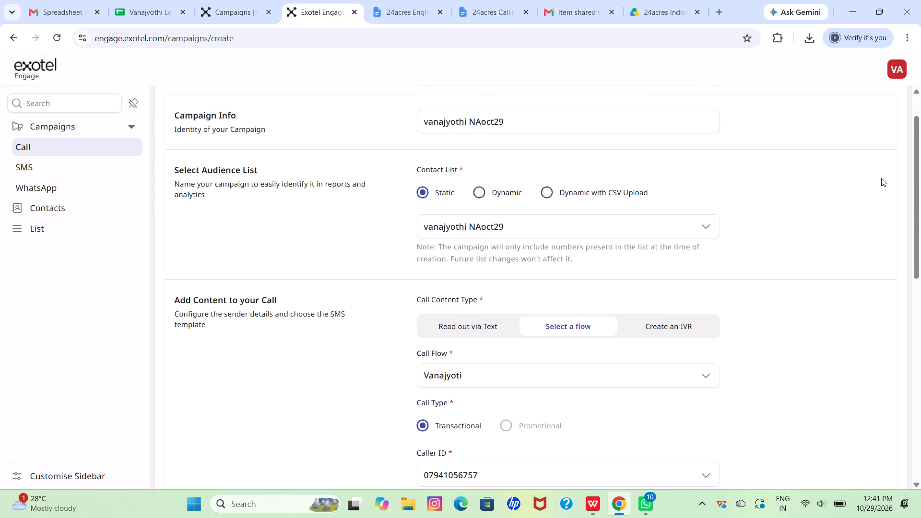
pyautogui.click(854, 108)
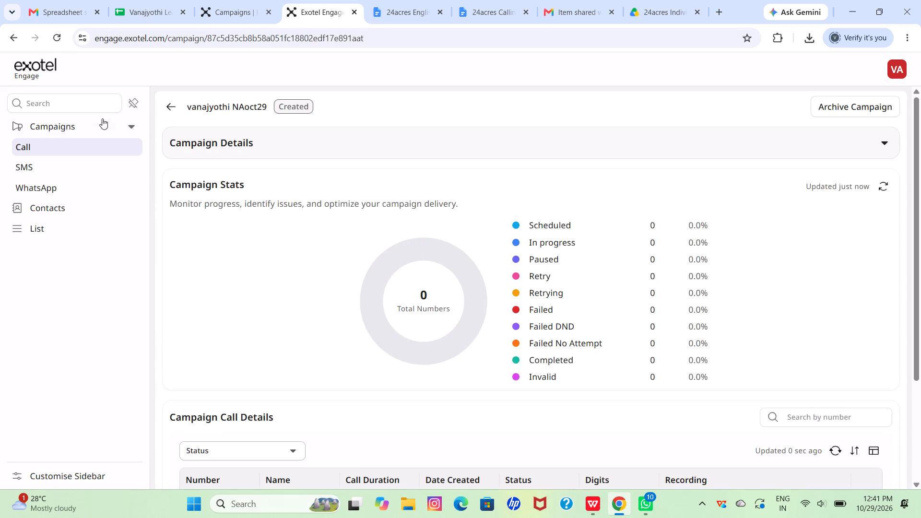
pyautogui.click(125, 150)
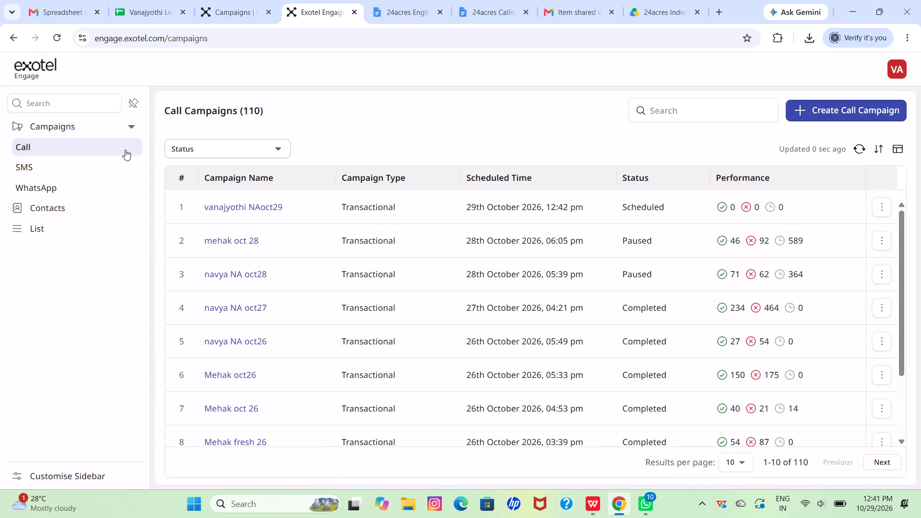
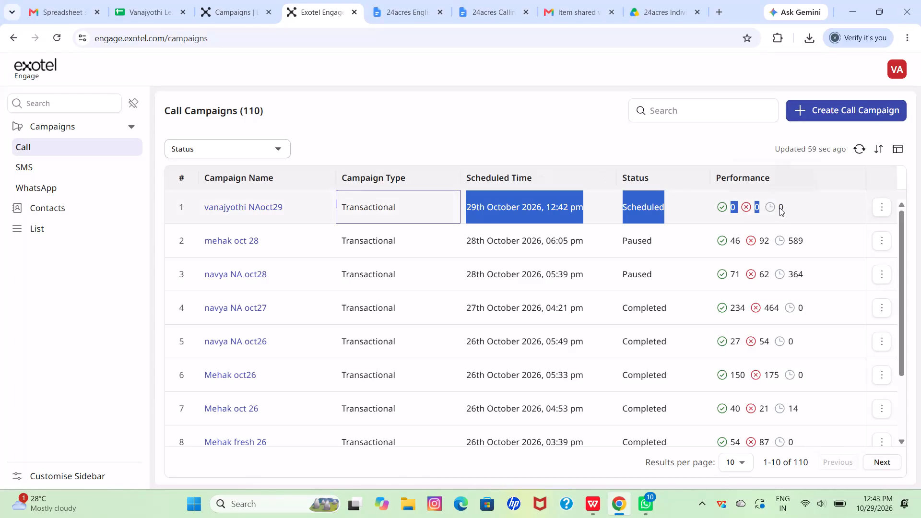
# Check the actions available for the vanajyothi NAoct29 campaign and reload the call campaigns list.
pyautogui.click(631, 278)
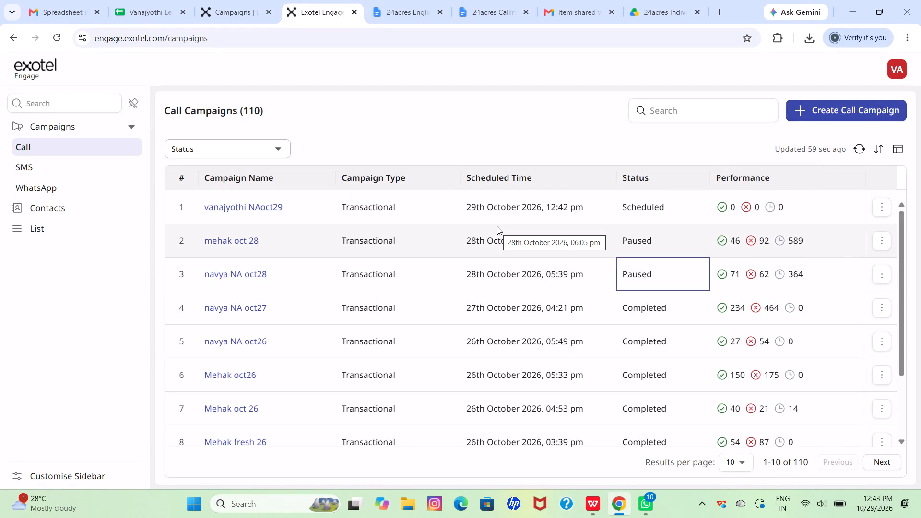
pyautogui.click(887, 211)
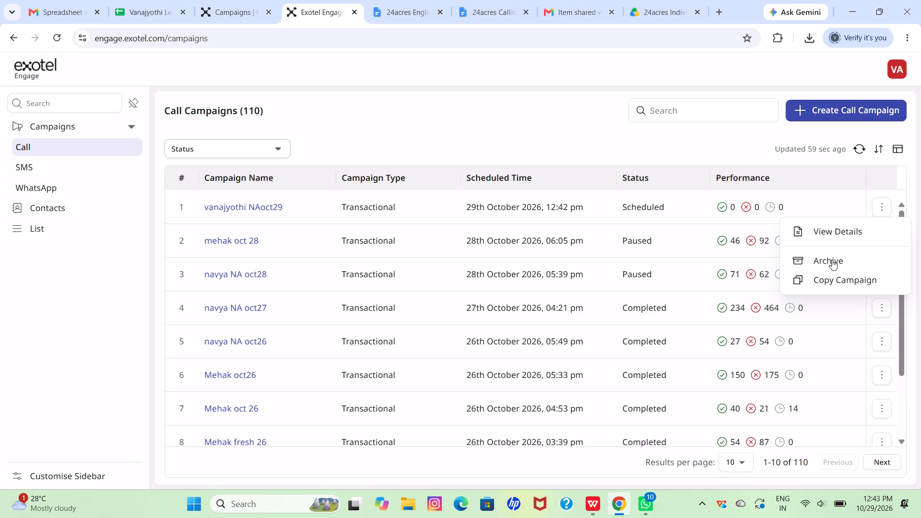
pyautogui.click(629, 144)
pyautogui.click(60, 35)
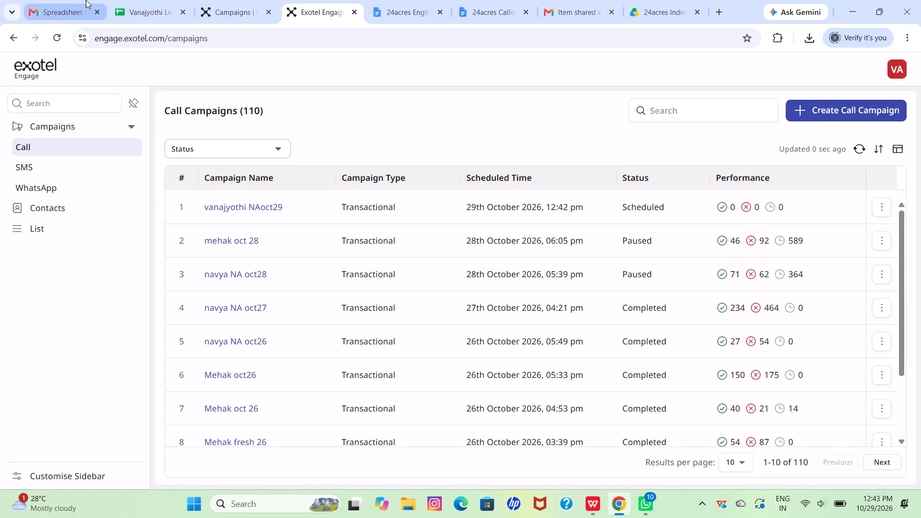
# Close the temporary filter on the Leads sheet of the Vanajyothi Leads spreadsheet without saving it, and reload the spreadsheet.
pyautogui.click(136, 0)
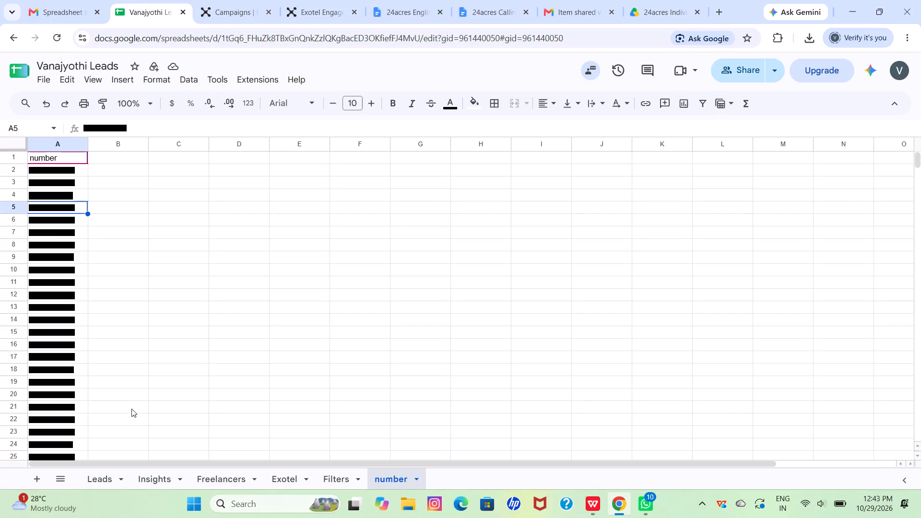
pyautogui.click(106, 478)
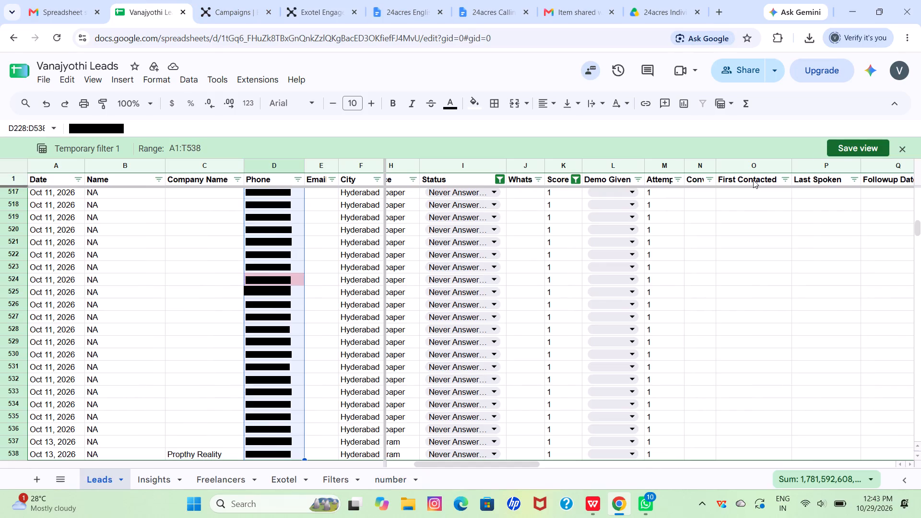
pyautogui.click(900, 148)
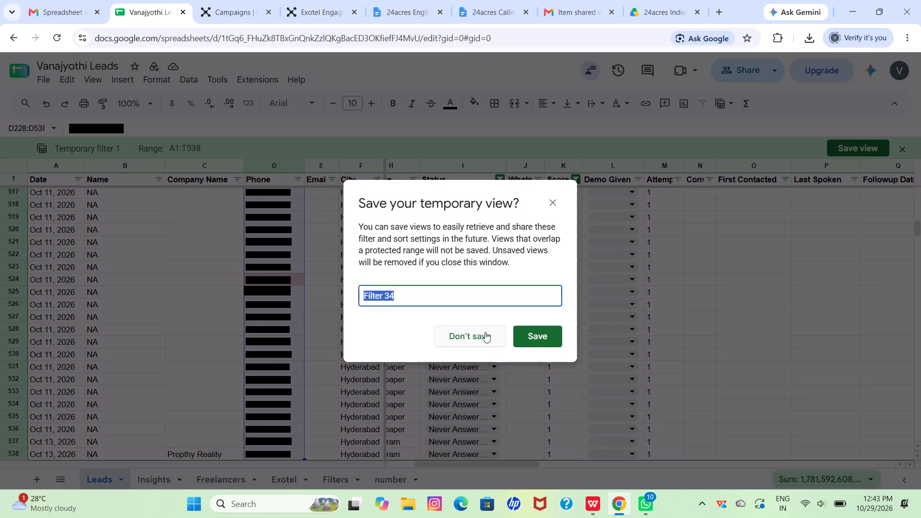
pyautogui.click(482, 335)
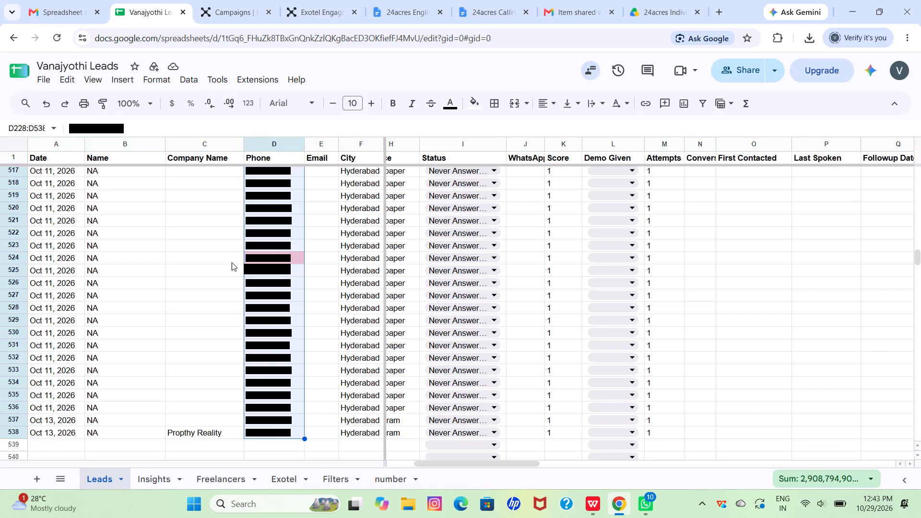
pyautogui.click(226, 268)
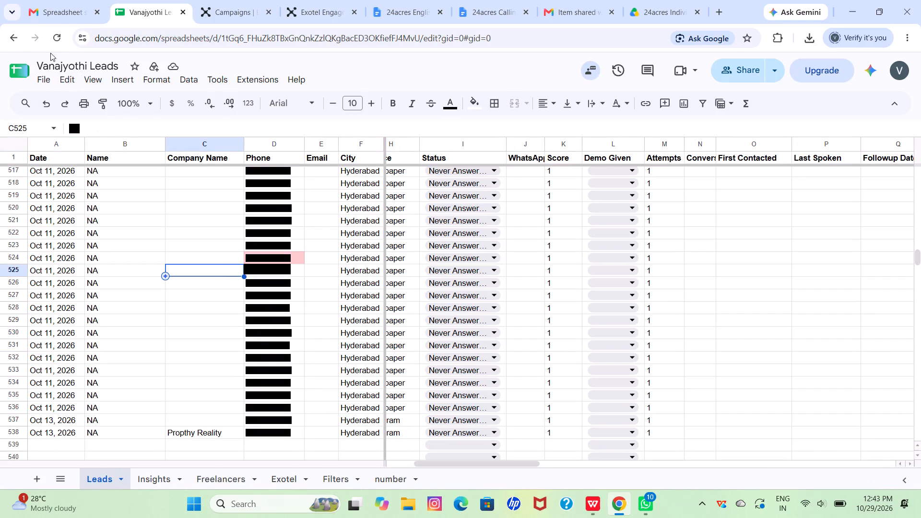
pyautogui.click(57, 46)
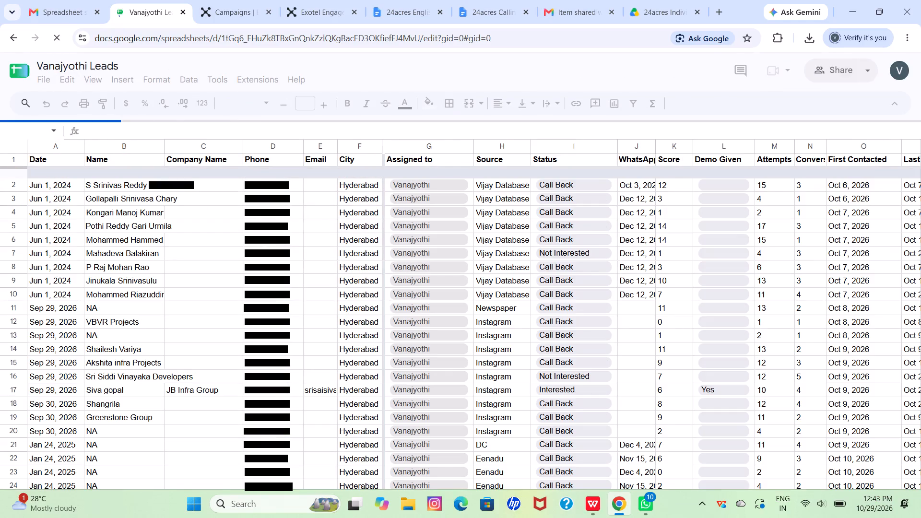
pyautogui.hotkey('ctrl', 'f')
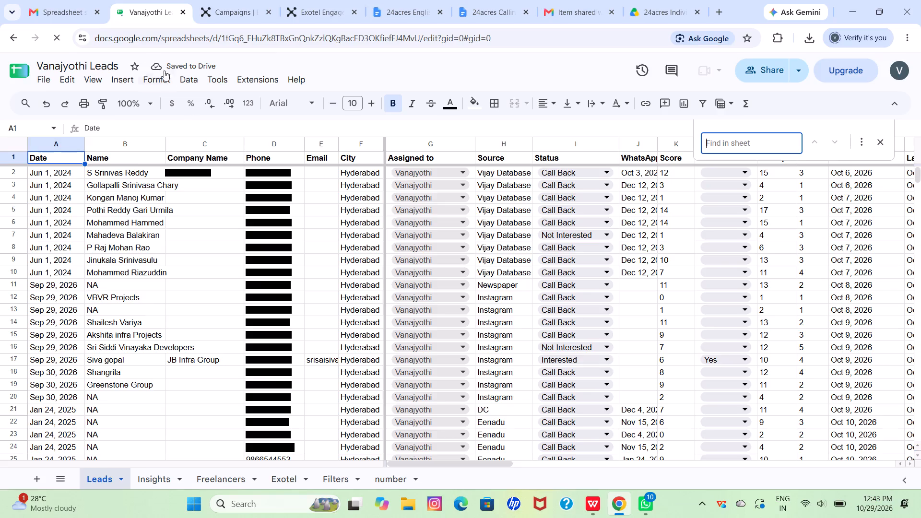
# Switch back to the Exotel Engage call campaigns, and on to the Exotel campaign contact lists page.
pyautogui.click(337, 11)
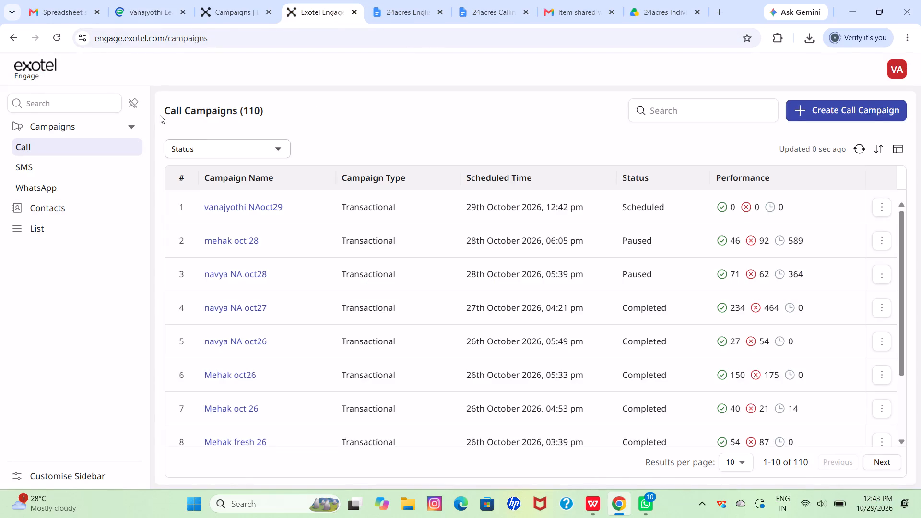
pyautogui.click(209, 12)
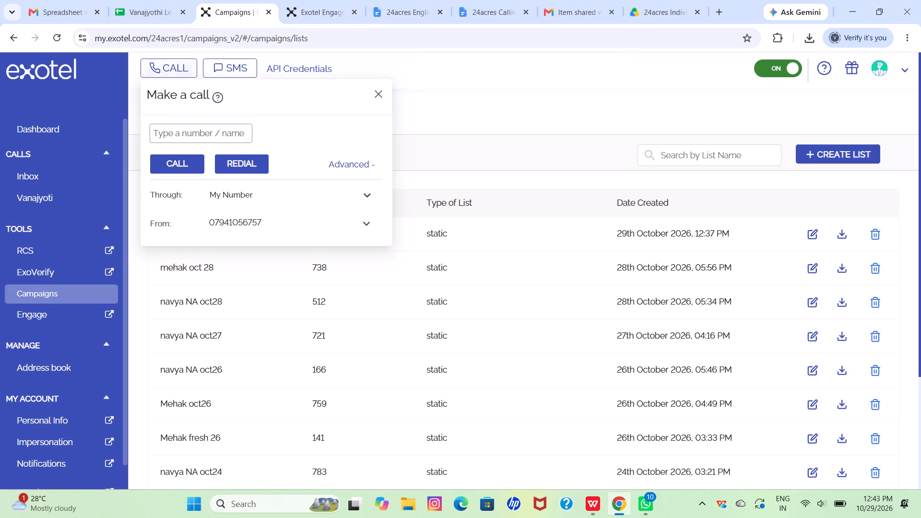
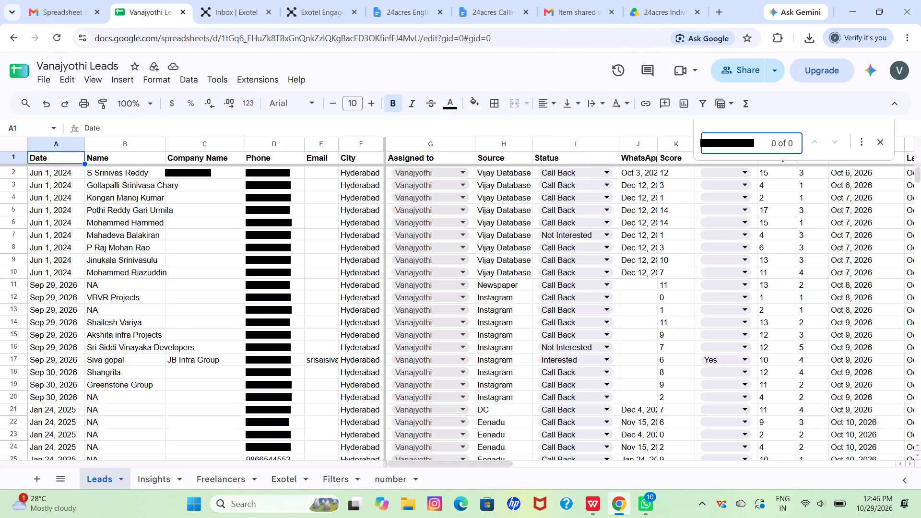
# Remove the last character from the phone number searched for in the Leads sheet and examine the matching lead's row.
pyautogui.press('BackSpace')
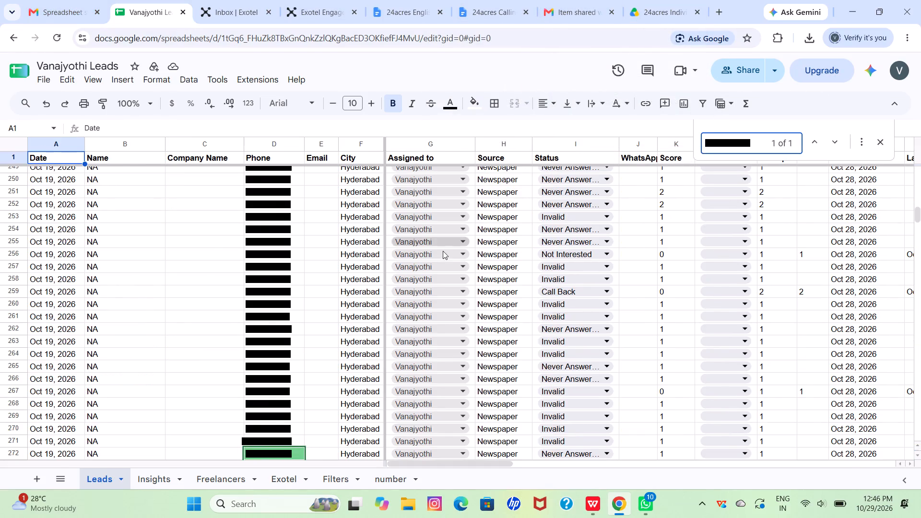
pyautogui.scroll(-4, 442, 252)
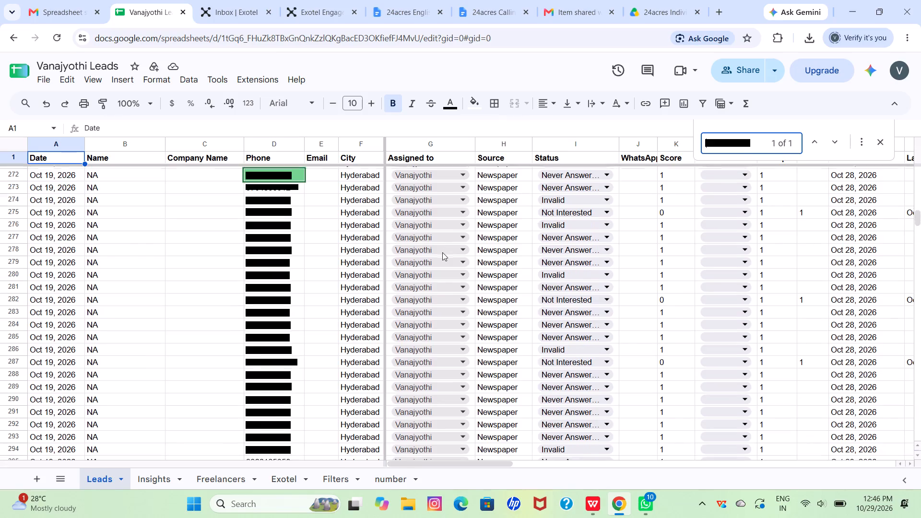
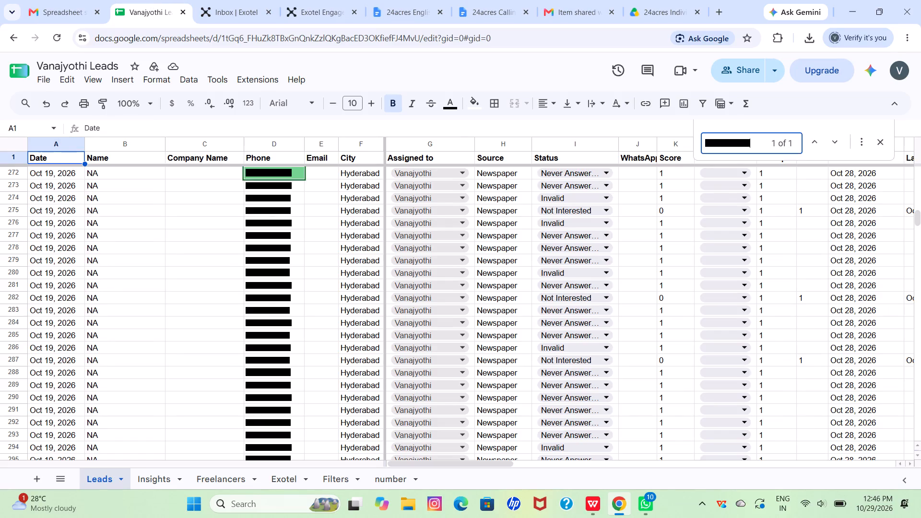
# Search the Leads sheet for the newly copied phone number in place of the previous one, without its leading character.
pyautogui.click(759, 139)
pyautogui.press('BackSpace')
pyautogui.press('BackSpace')
pyautogui.press('BackSpace')
pyautogui.press('BackSpace')
pyautogui.press('BackSpace')
pyautogui.press('BackSpace')
pyautogui.press('BackSpace')
pyautogui.press('BackSpace')
pyautogui.press('BackSpace')
pyautogui.press('BackSpace')
pyautogui.press('BackSpace')
pyautogui.press('BackSpace')
pyautogui.press('BackSpace')
pyautogui.press('BackSpace')
pyautogui.press('BackSpace')
pyautogui.press('BackSpace')
pyautogui.hotkey('ctrl', 'v')
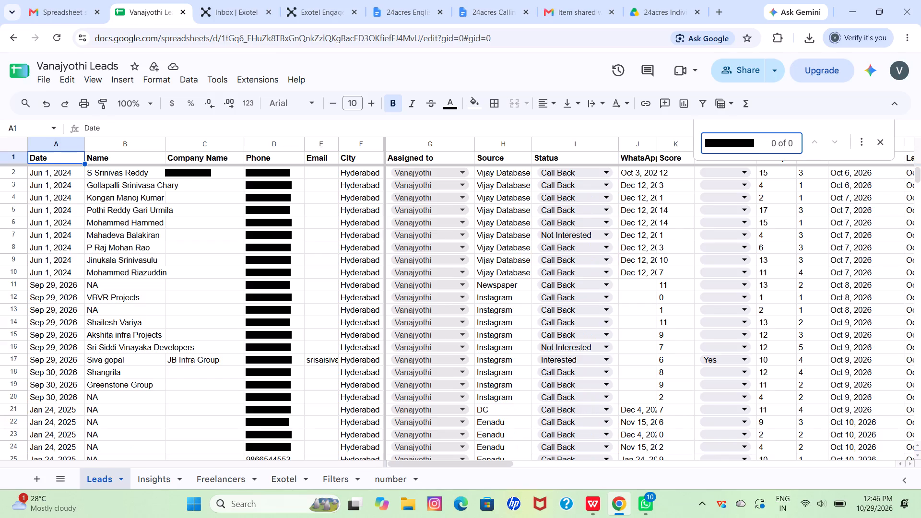
pyautogui.click(712, 142)
pyautogui.press('BackSpace')
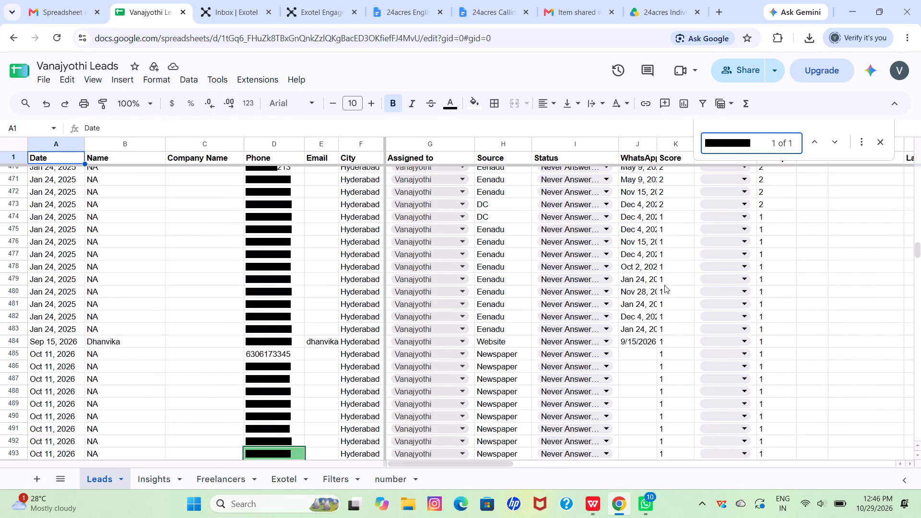
# Examine the matching lead's row and the neighbouring rows, and review the statuses and dates of the leads above it.
pyautogui.scroll(-3, 664, 285)
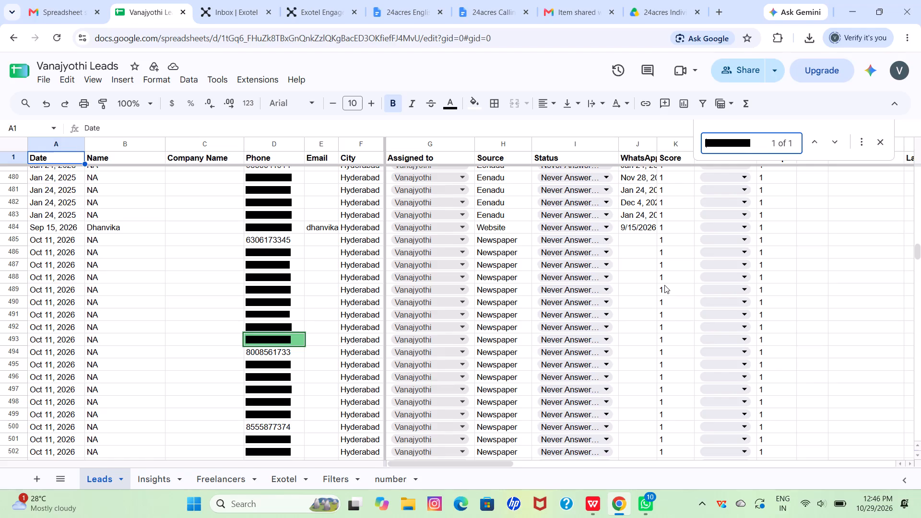
pyautogui.scroll(-3, 664, 285)
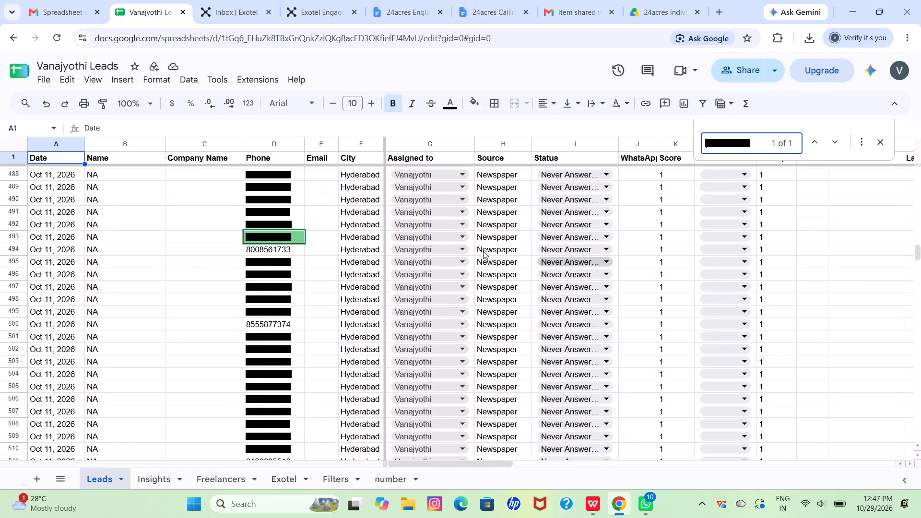
pyautogui.scroll(-1, 704, 222)
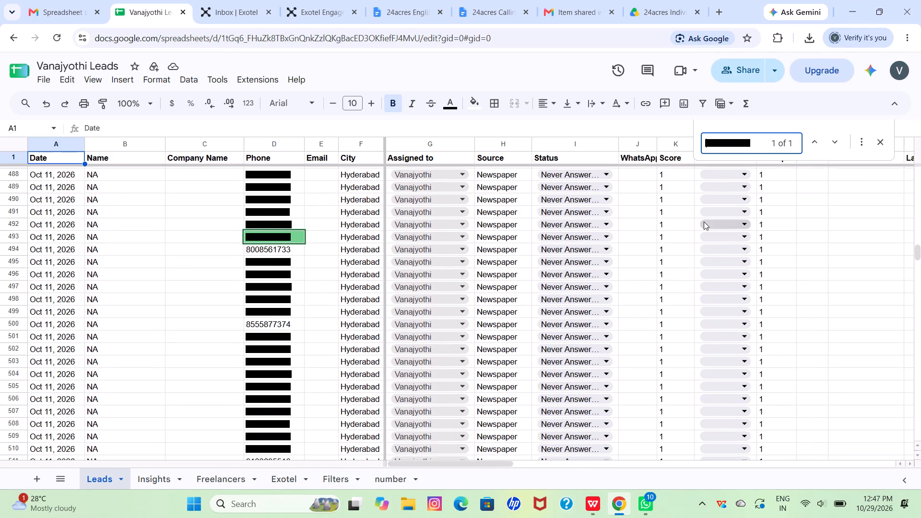
pyautogui.scroll(-3, 704, 222)
pyautogui.scroll(7, 704, 222)
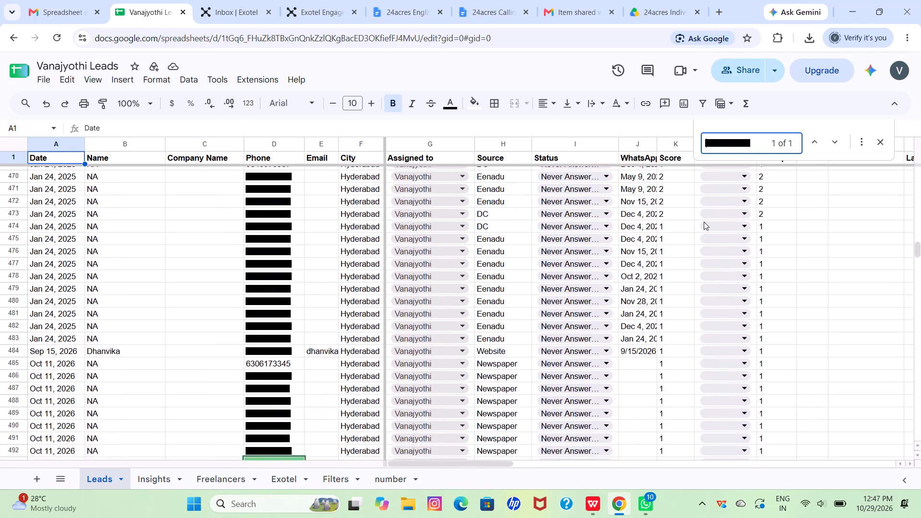
pyautogui.scroll(1, 704, 222)
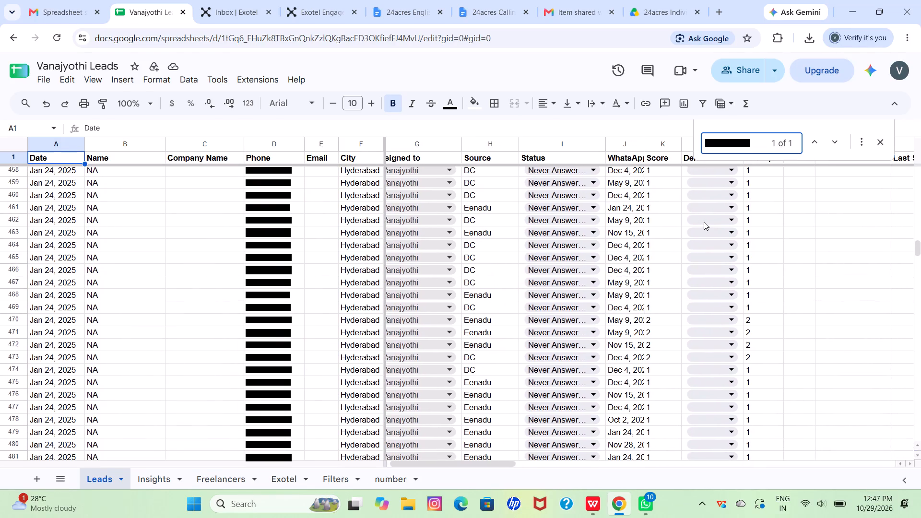
pyautogui.scroll(9, 704, 222)
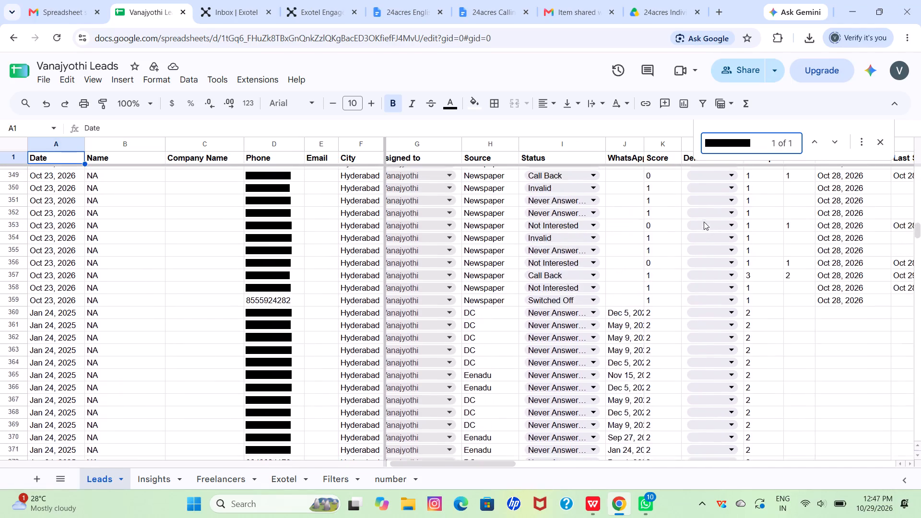
pyautogui.scroll(13, 704, 222)
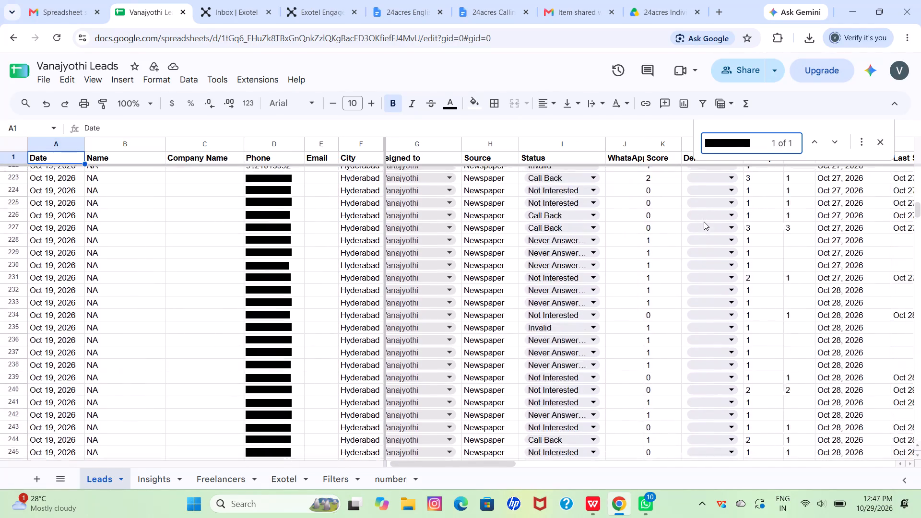
pyautogui.scroll(9, 704, 222)
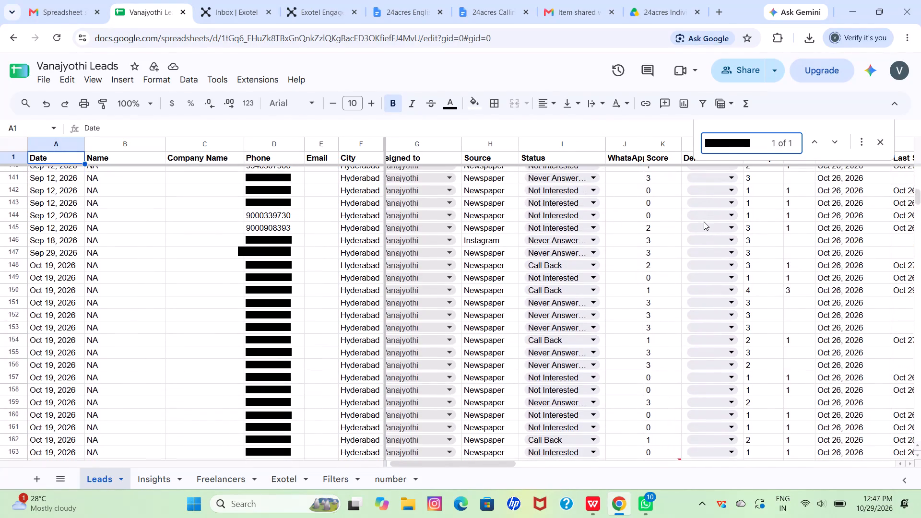
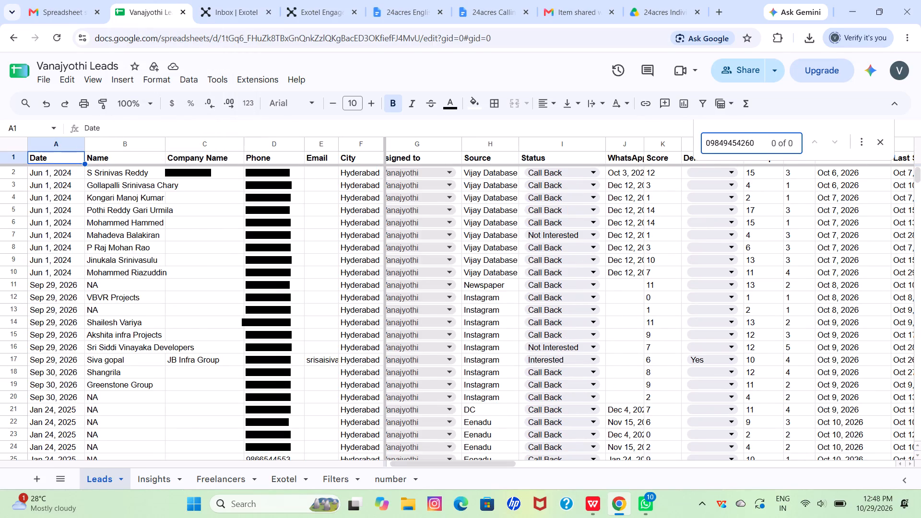
# Search the Leads sheet for the phone number without its leading 0.
pyautogui.click(710, 141)
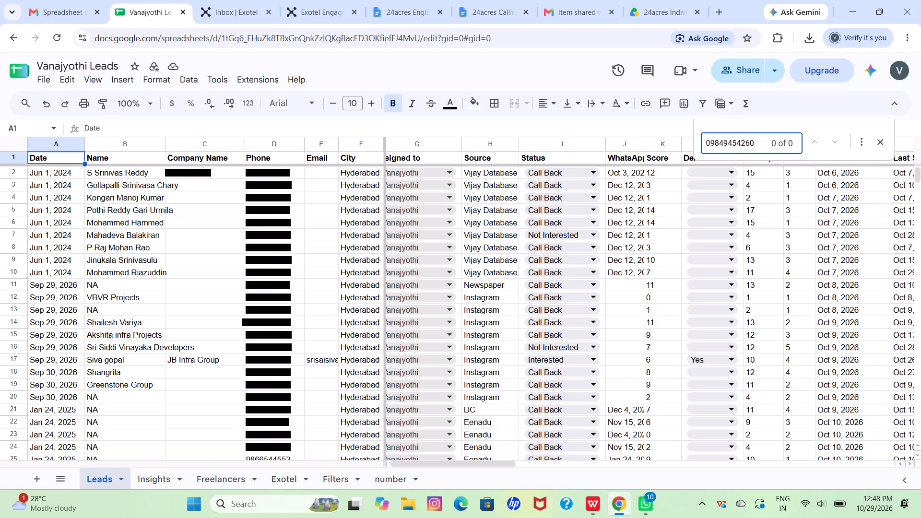
pyautogui.press('BackSpace')
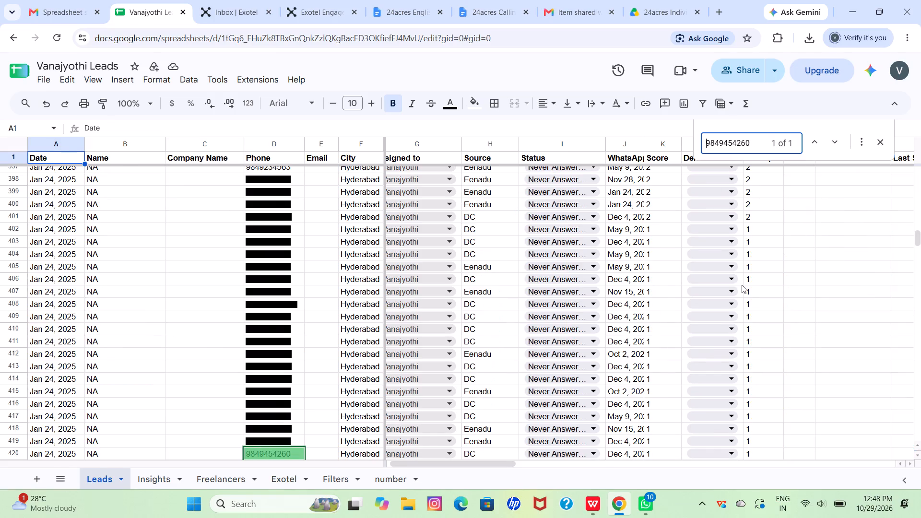
# Set the Status of the matching lead in row 420 to Not Interested.
pyautogui.scroll(-3, 742, 285)
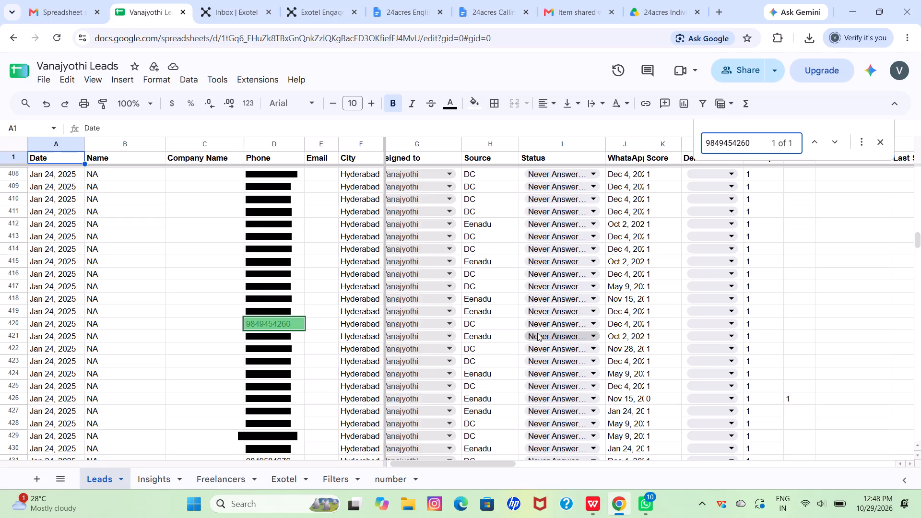
pyautogui.click(583, 324)
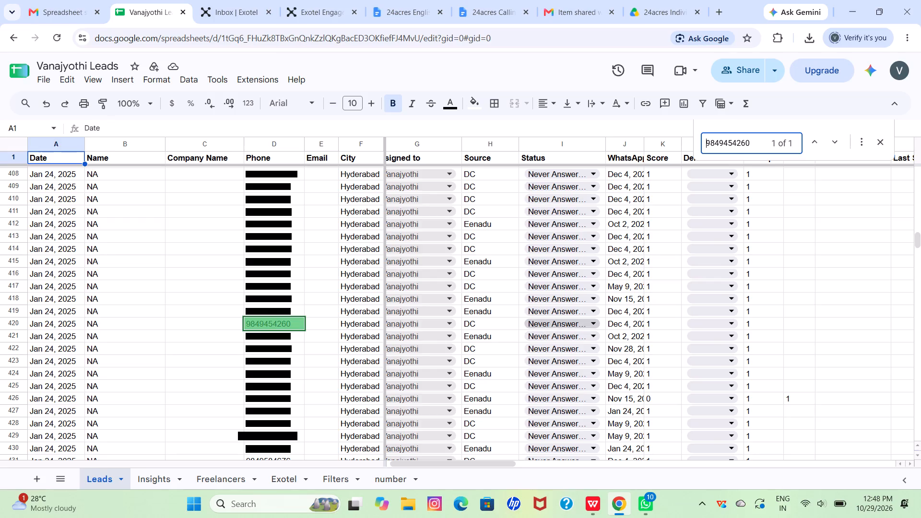
pyautogui.click(560, 397)
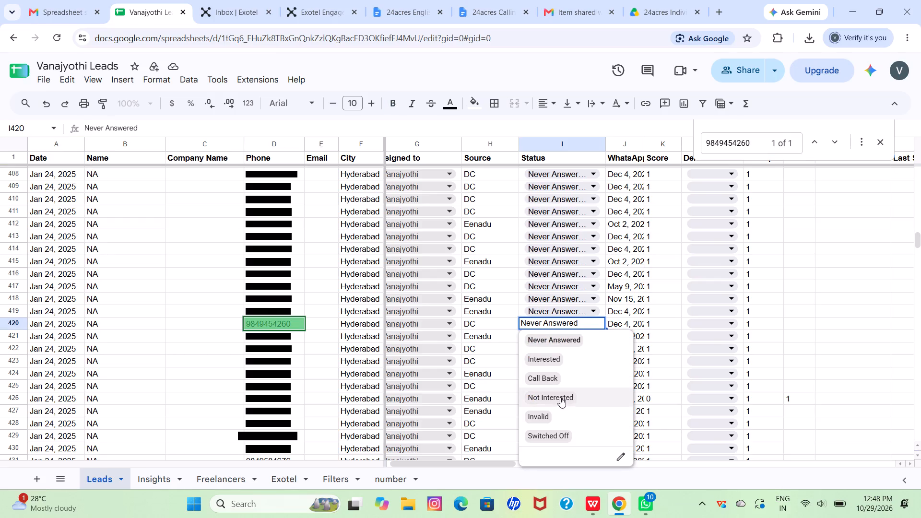
# Select the empty column N cell in the matching lead's row 420.
pyautogui.click(758, 323)
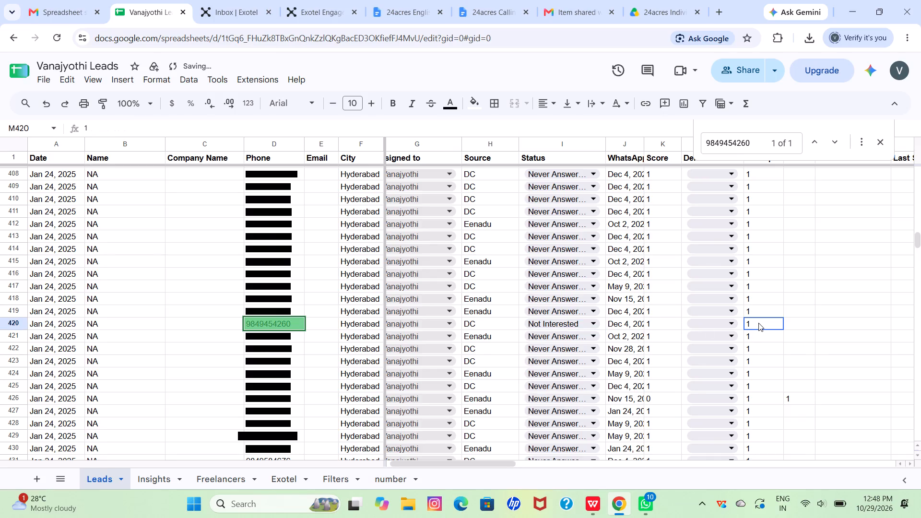
pyautogui.hscroll(1, 758, 323)
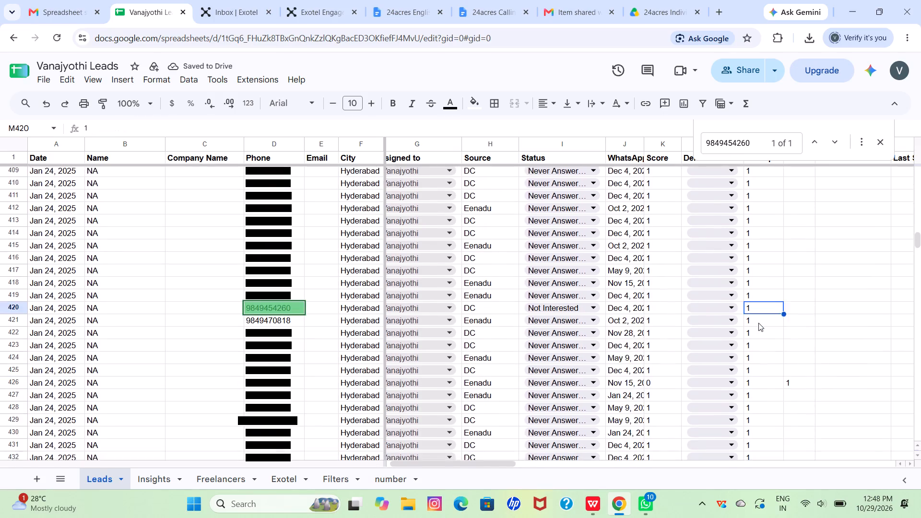
pyautogui.hscroll(1, 758, 323)
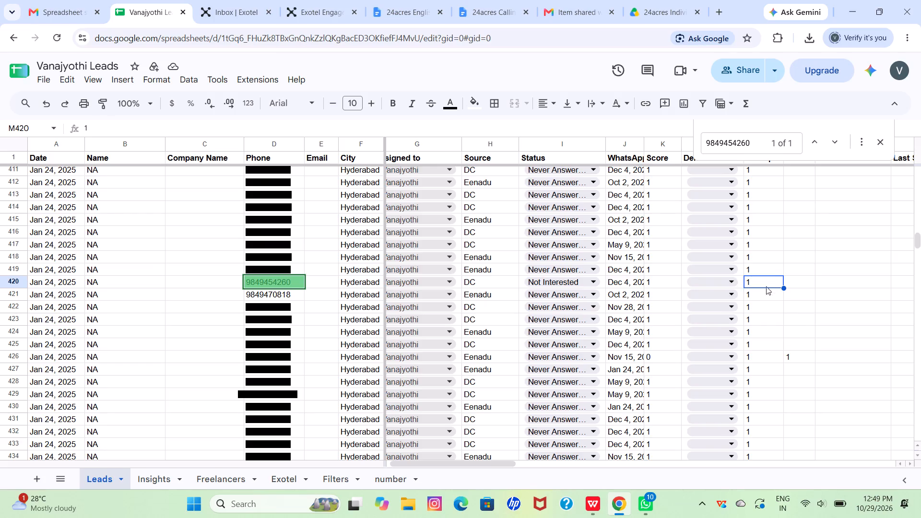
pyautogui.click(797, 285)
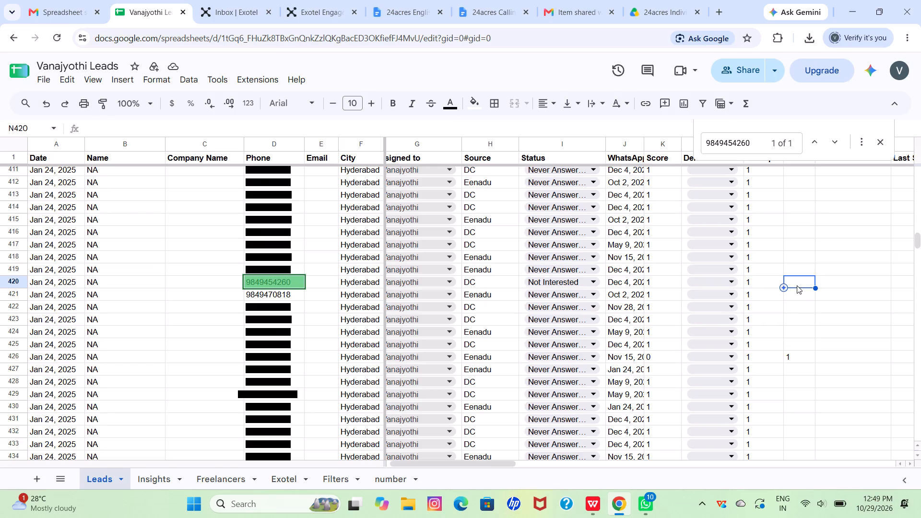
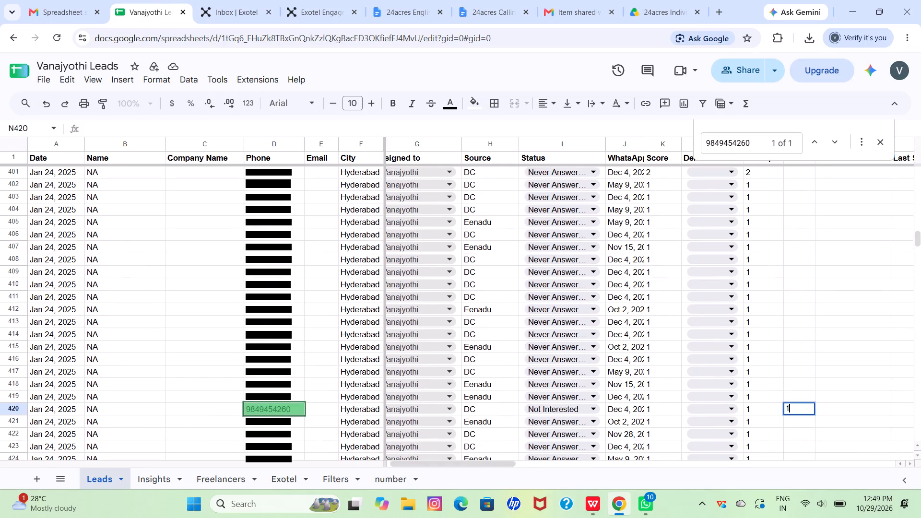
# Commit the value 1 in the column N cell of row 420.
pyautogui.click(844, 418)
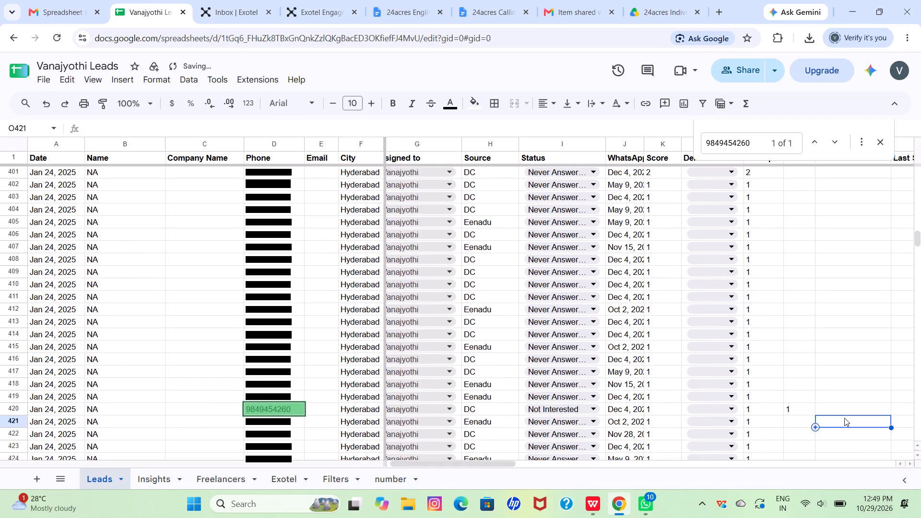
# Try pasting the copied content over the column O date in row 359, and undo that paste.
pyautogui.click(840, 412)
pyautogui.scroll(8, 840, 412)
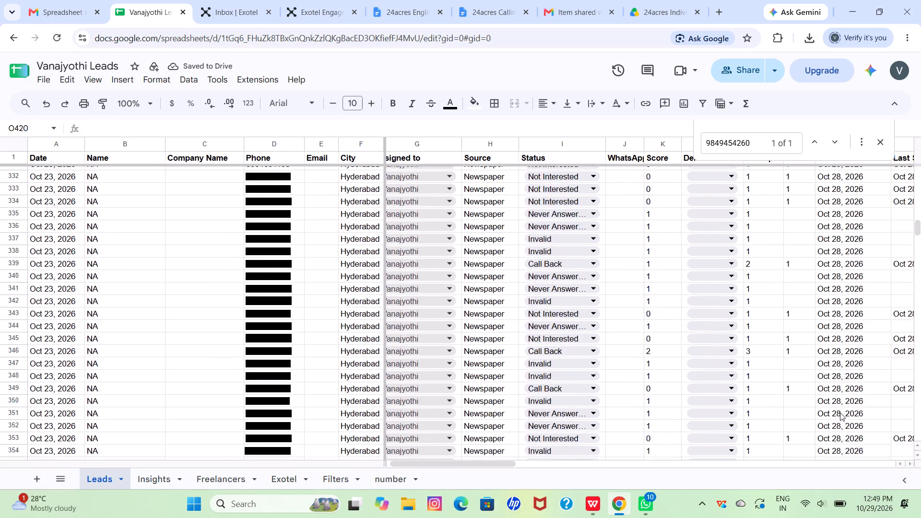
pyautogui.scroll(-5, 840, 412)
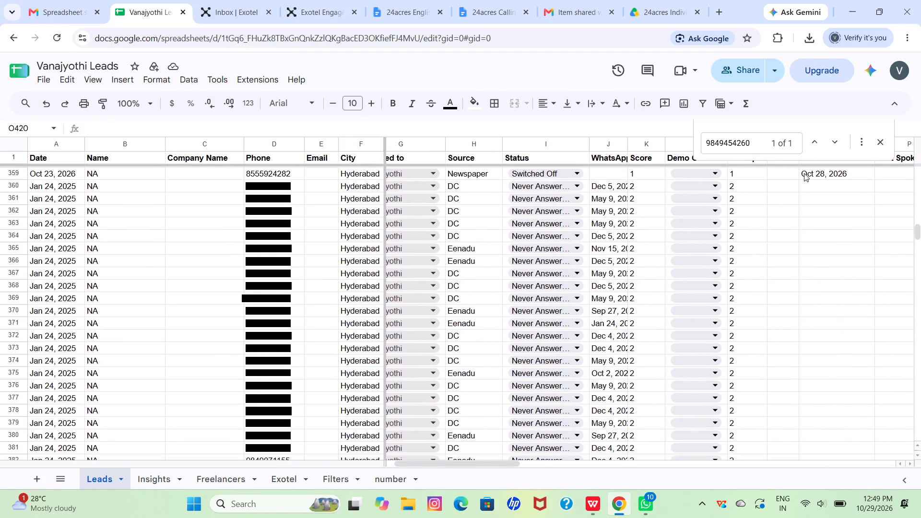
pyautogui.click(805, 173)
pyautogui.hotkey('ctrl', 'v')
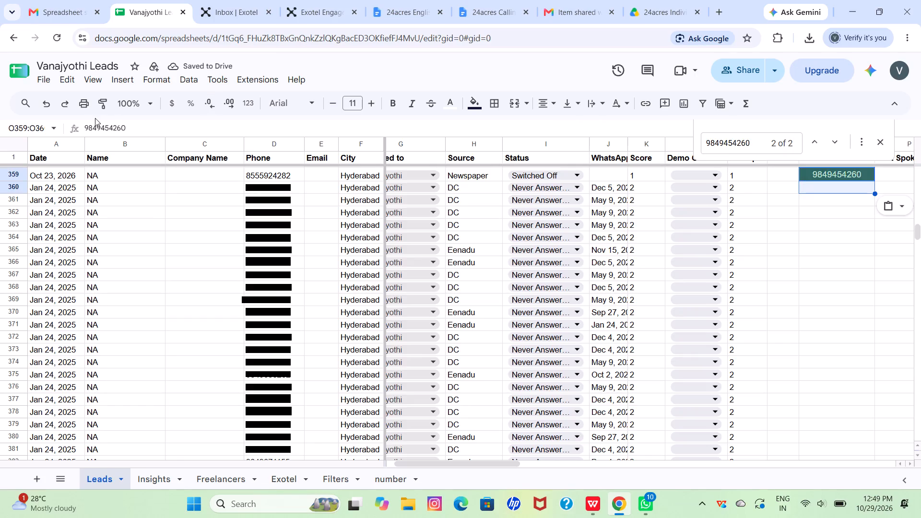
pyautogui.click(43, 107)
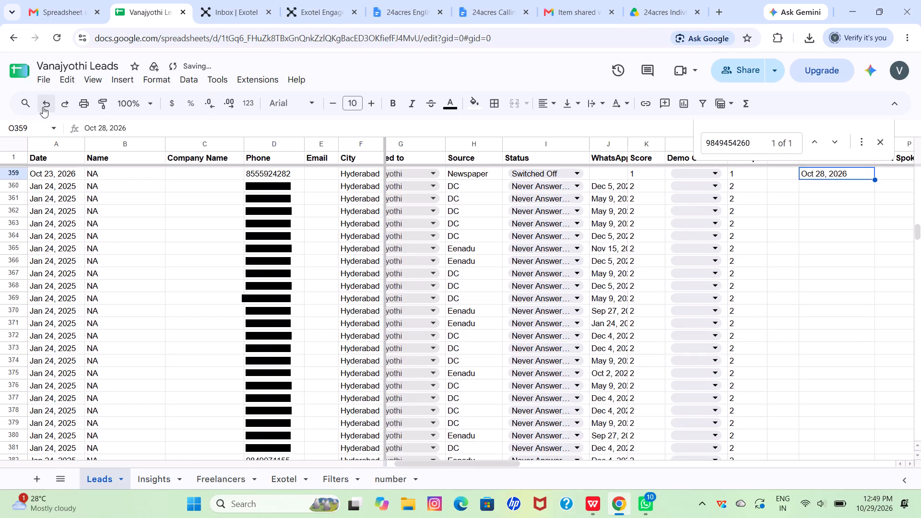
# Copy the date Oct 28, 2026 from column O of row 359 into column O of the matching lead's row 420.
pyautogui.hotkey('ctrl', 'c')
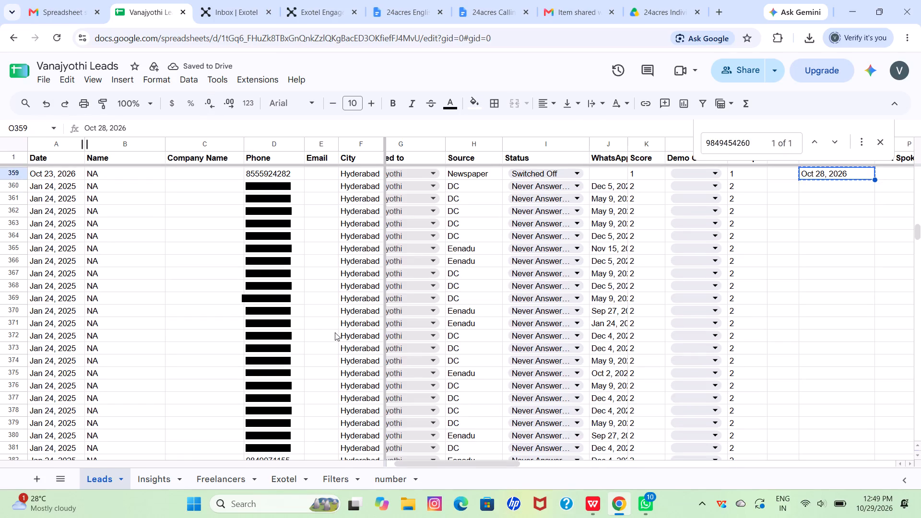
pyautogui.scroll(-7, 615, 329)
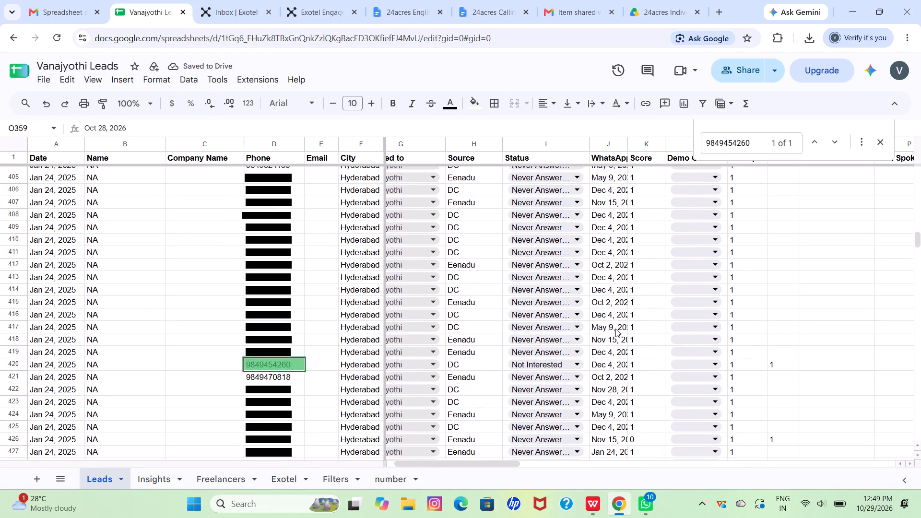
pyautogui.scroll(-2, 615, 329)
pyautogui.scroll(3, 615, 329)
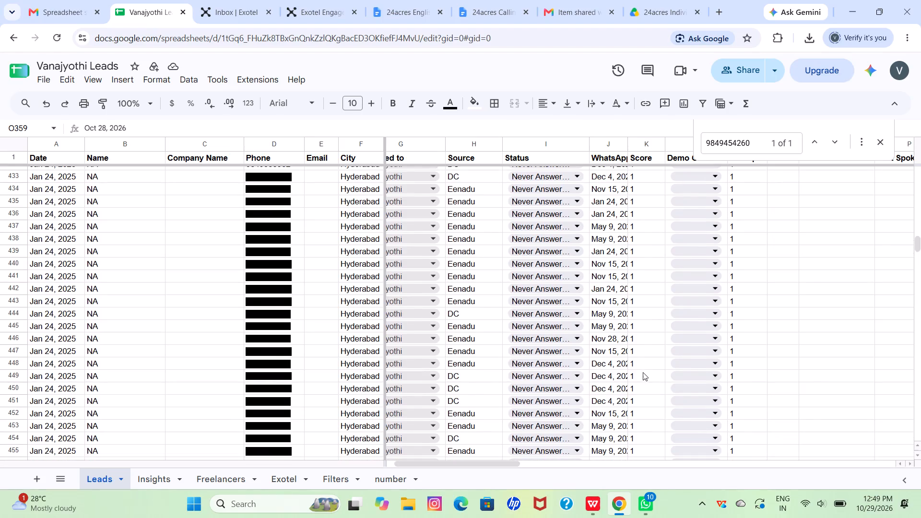
pyautogui.scroll(4, 646, 380)
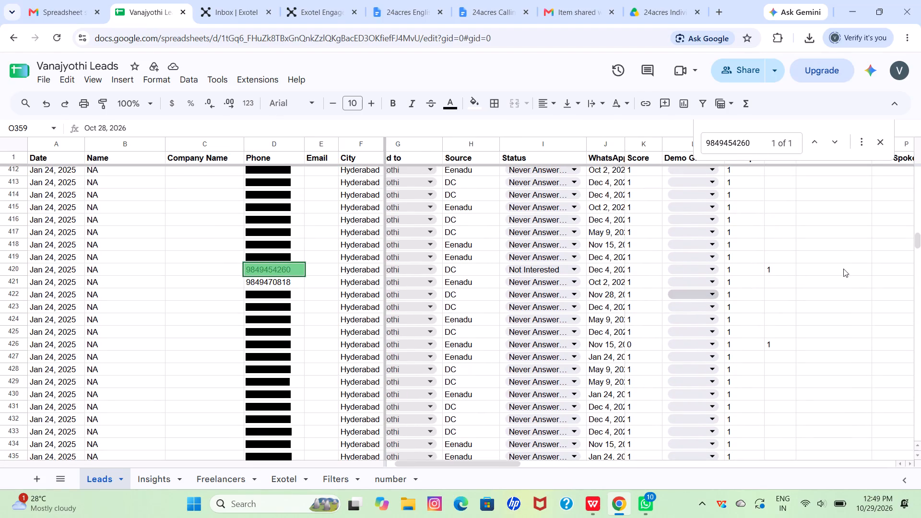
pyautogui.click(823, 269)
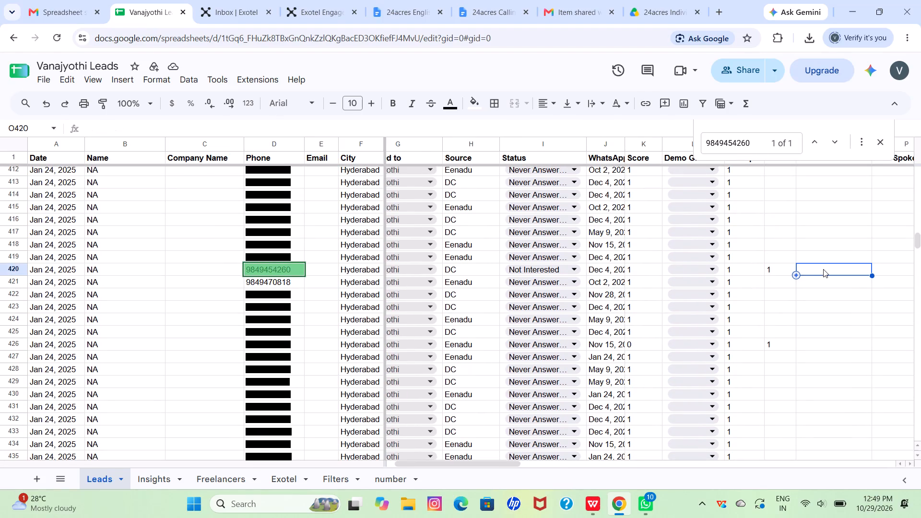
pyautogui.hotkey('ctrl', 'v')
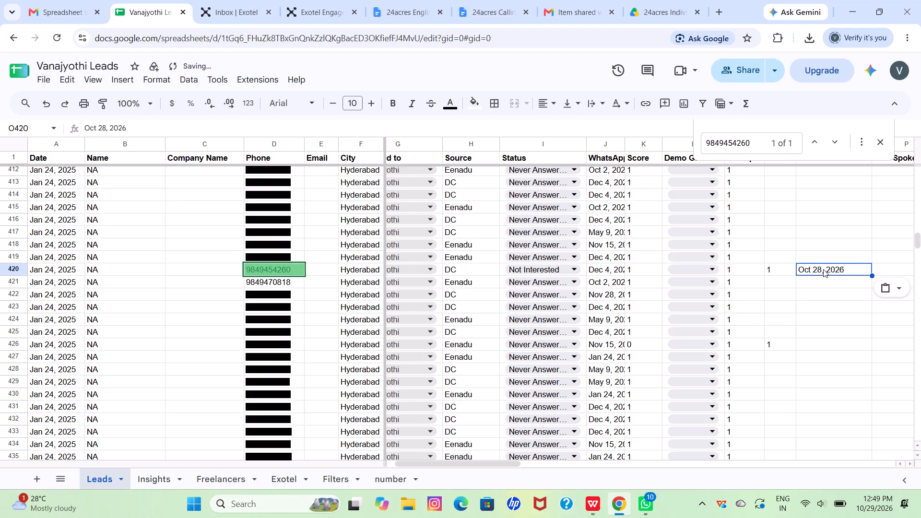
# Select the empty column P cell in the matching lead's row 420.
pyautogui.hscroll(-1, 823, 269)
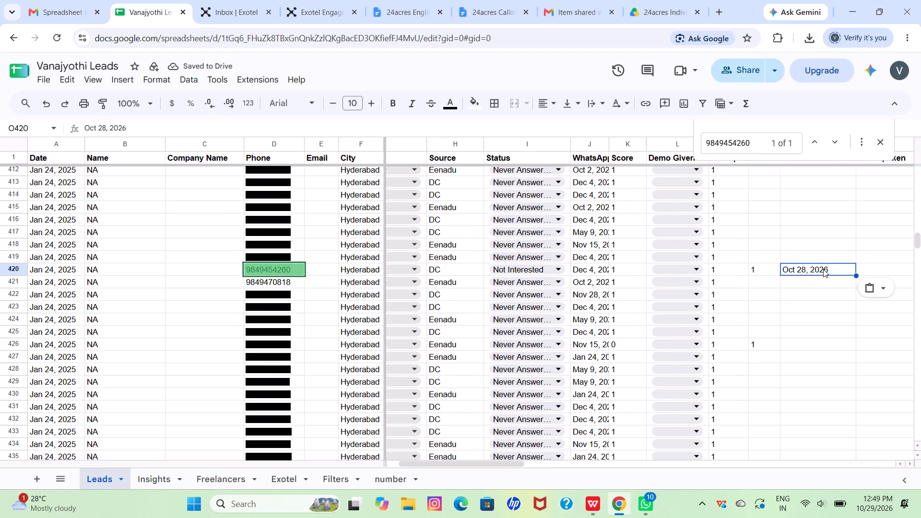
pyautogui.hscroll(-1, 823, 269)
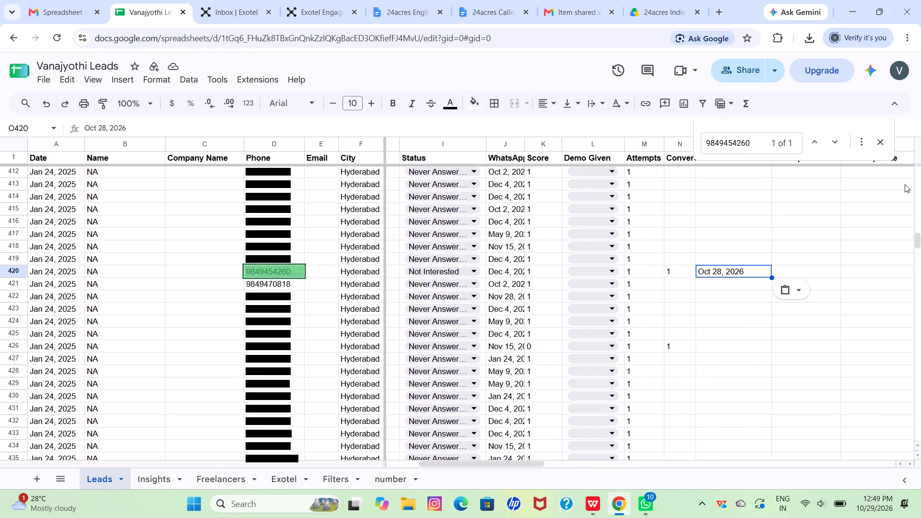
pyautogui.click(806, 274)
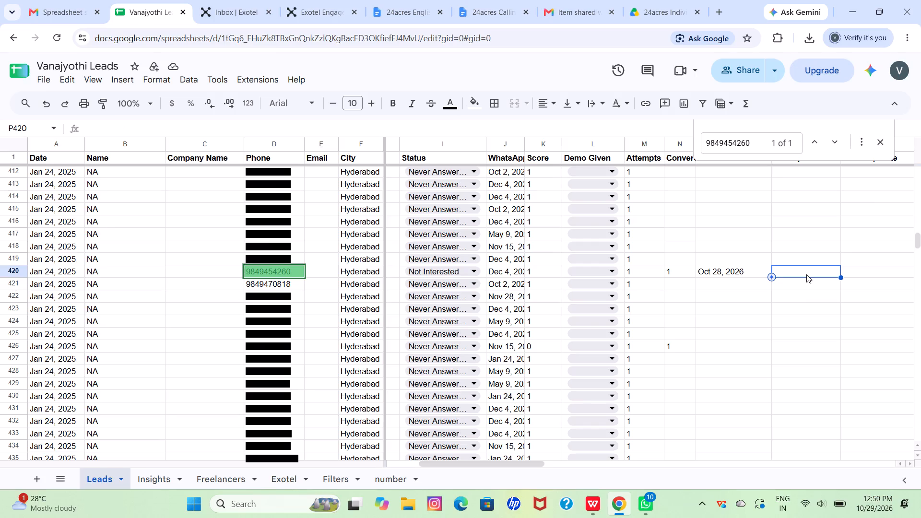
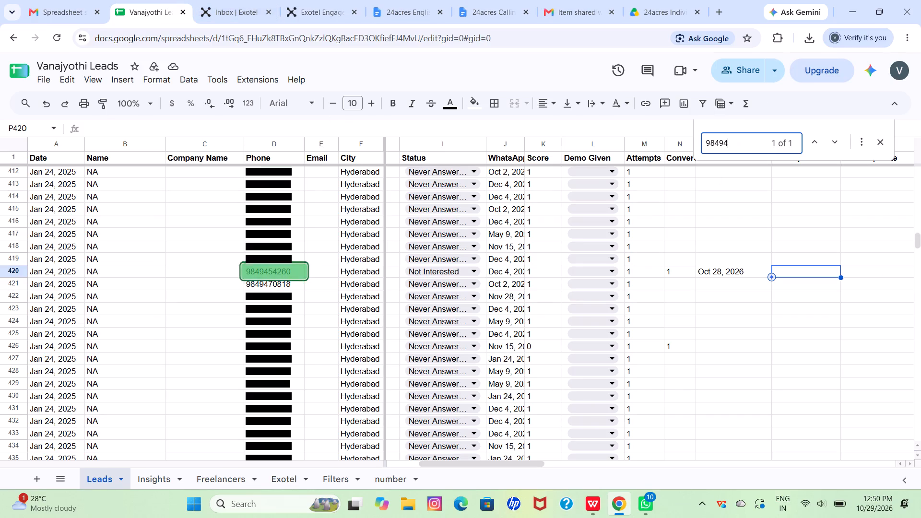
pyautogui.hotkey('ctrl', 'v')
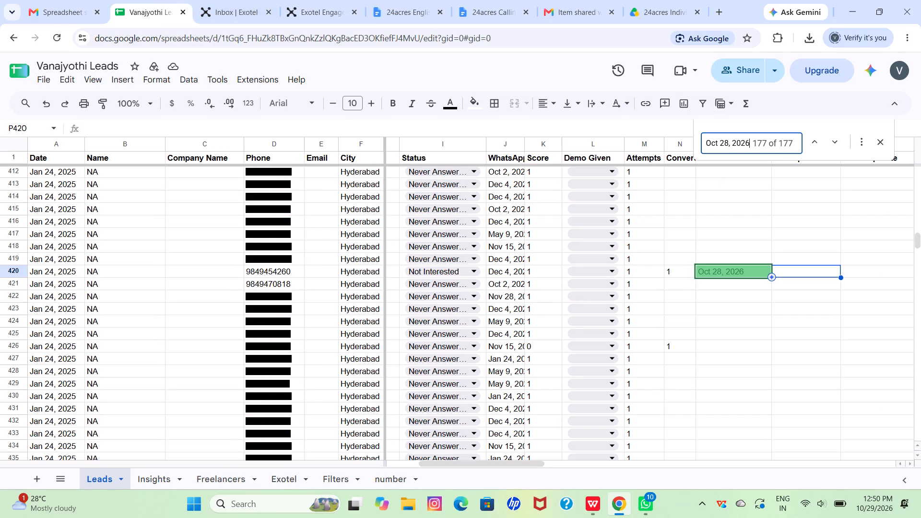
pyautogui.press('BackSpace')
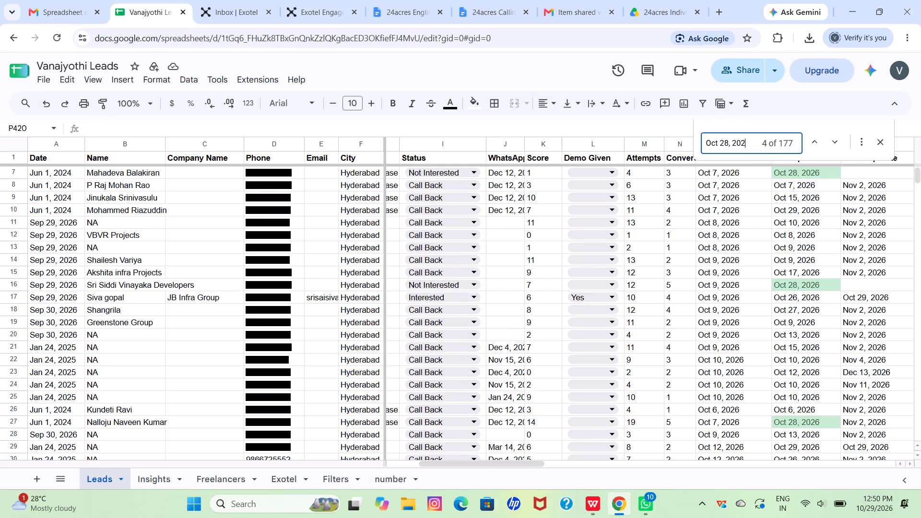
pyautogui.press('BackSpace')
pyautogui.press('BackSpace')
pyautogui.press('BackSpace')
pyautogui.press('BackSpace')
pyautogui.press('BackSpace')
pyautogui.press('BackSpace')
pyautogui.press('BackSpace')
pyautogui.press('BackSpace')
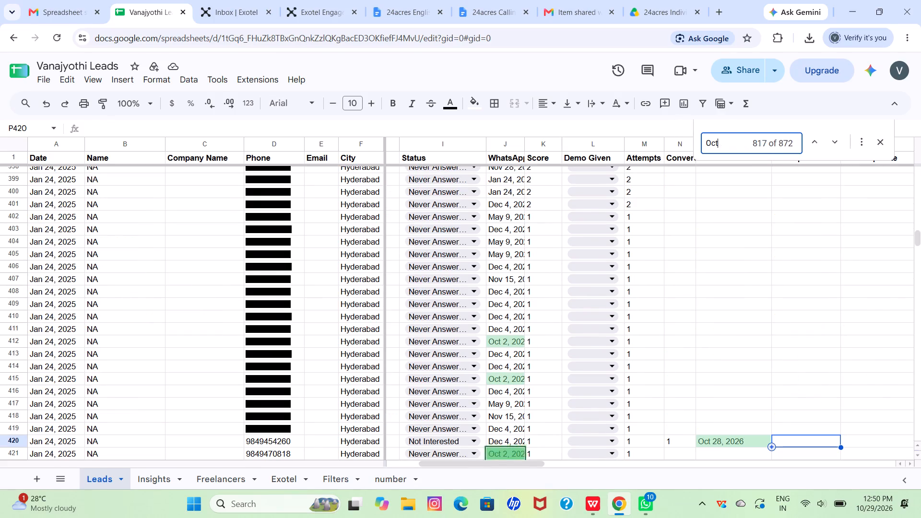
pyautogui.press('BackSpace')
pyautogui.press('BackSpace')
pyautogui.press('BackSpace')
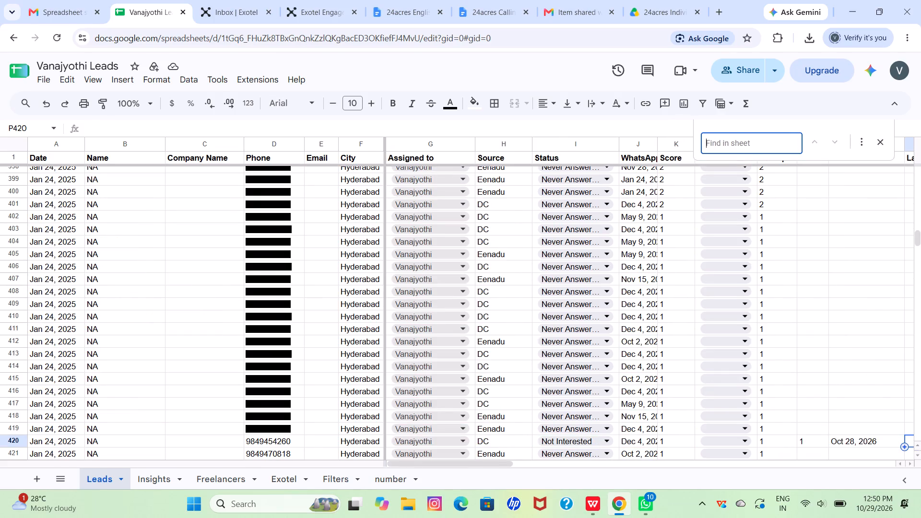
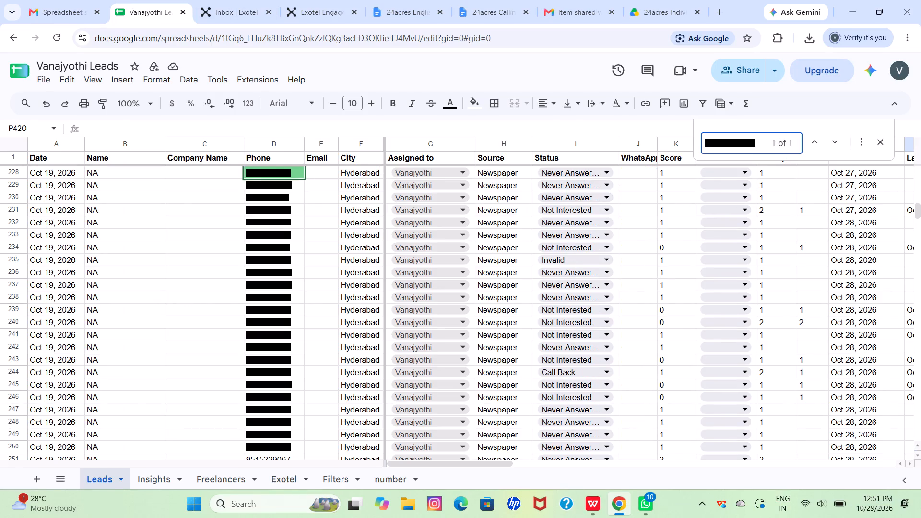
# Set the lead in row 228 to Not Interested and enter 1 as its conversation count.
pyautogui.scroll(1, 723, 204)
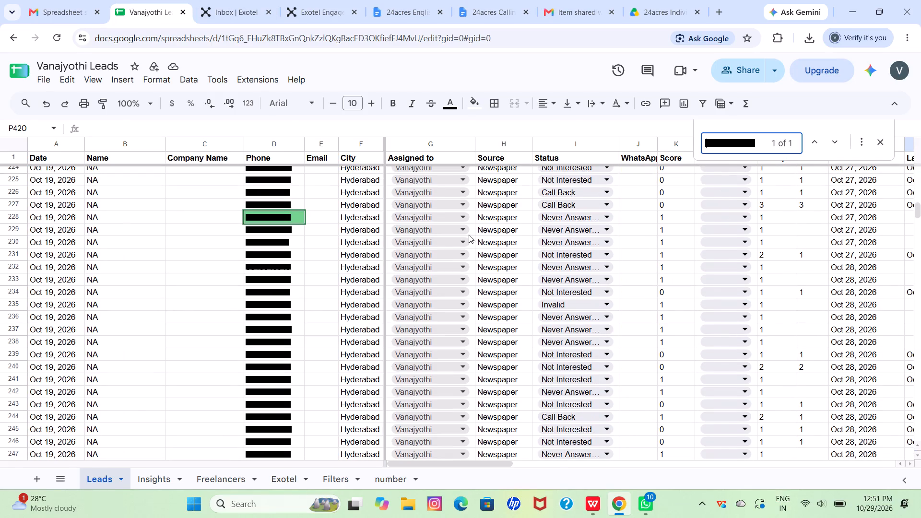
pyautogui.click(580, 219)
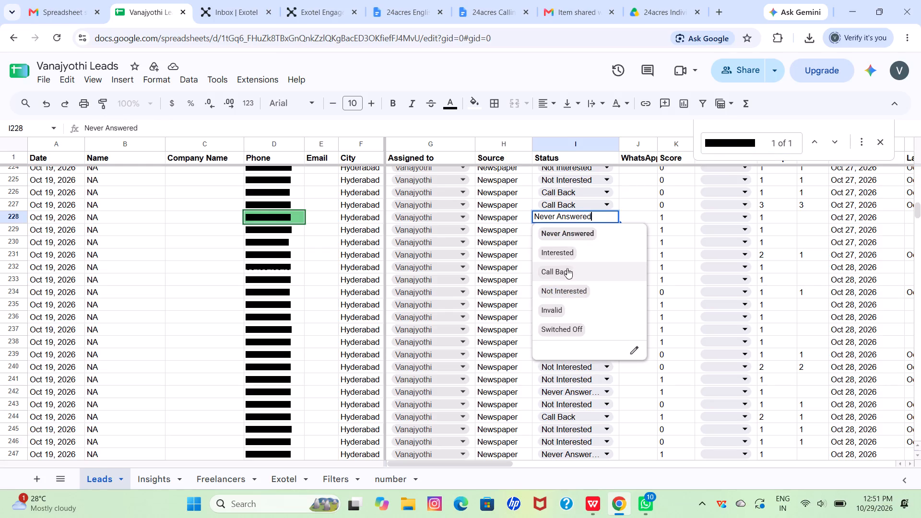
pyautogui.click(563, 284)
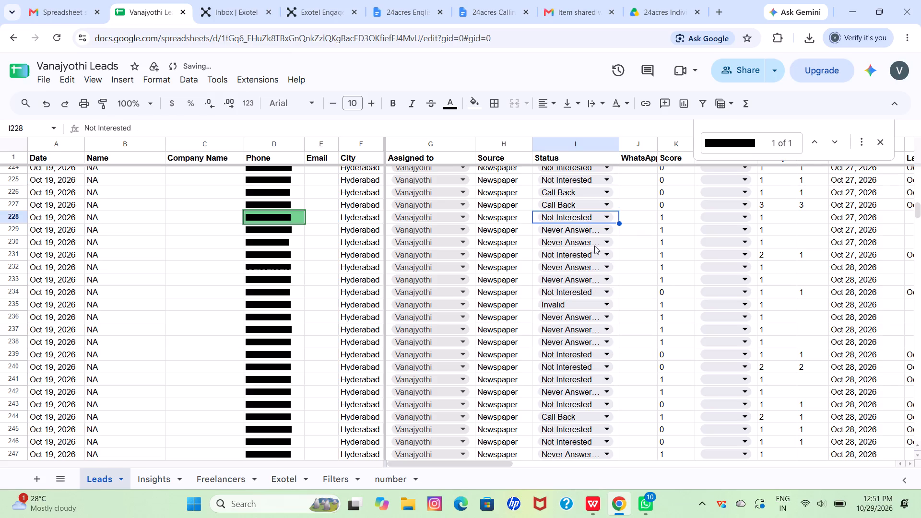
pyautogui.click(768, 220)
pyautogui.hscroll(-1, 768, 220)
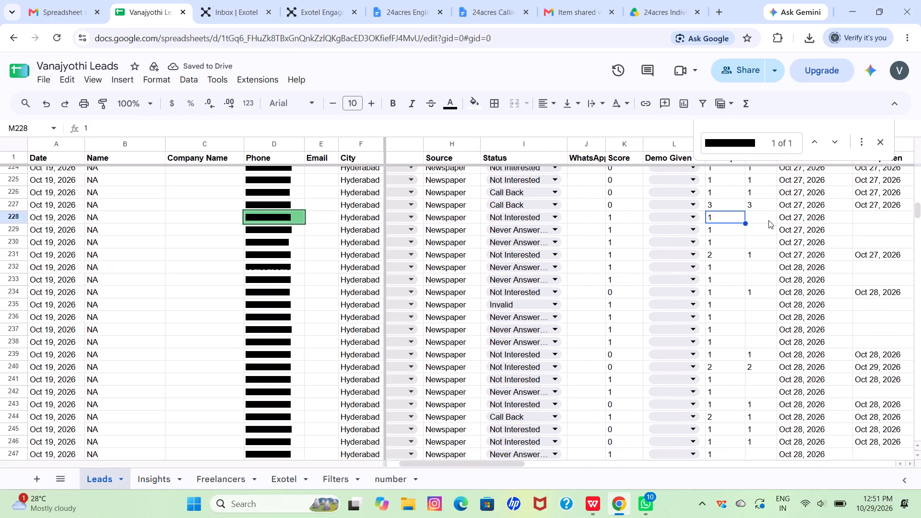
pyautogui.click(768, 220)
pyautogui.press('1')
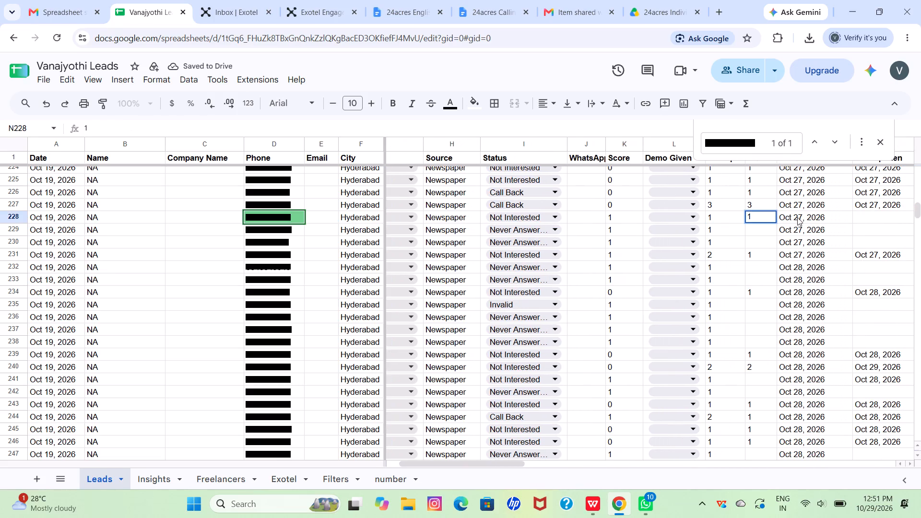
# Fill in row 228's Last Spoken date as Oct 29, 2026.
pyautogui.click(812, 218)
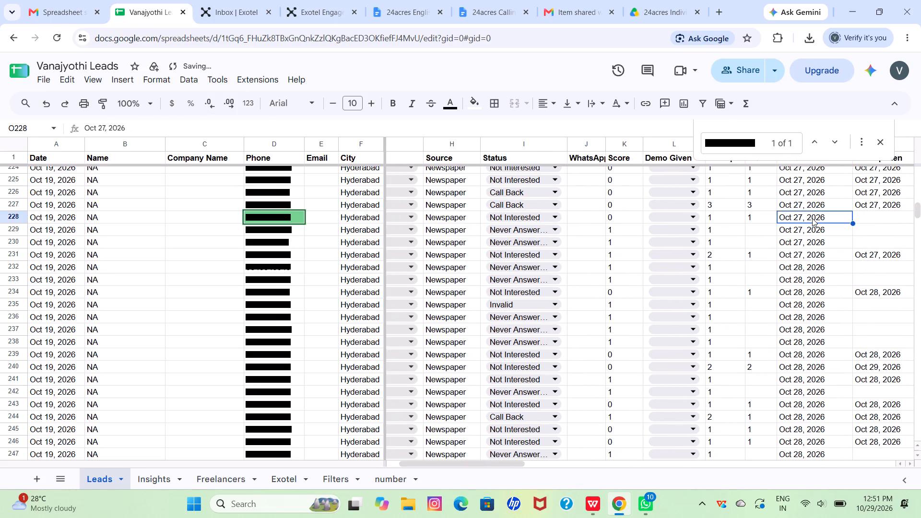
pyautogui.hotkey('ctrl', 'c')
pyautogui.click(866, 219)
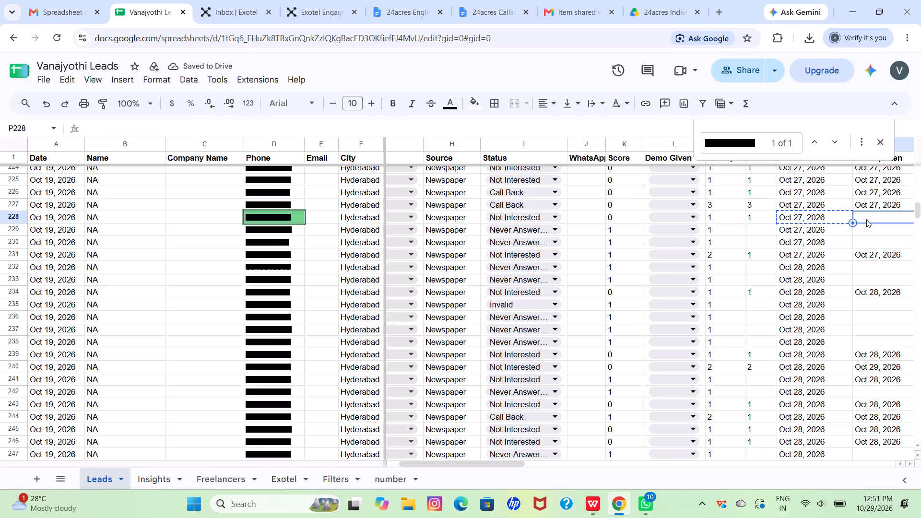
pyautogui.hotkey('ctrl', 'v')
pyautogui.hscroll(-1, 866, 219)
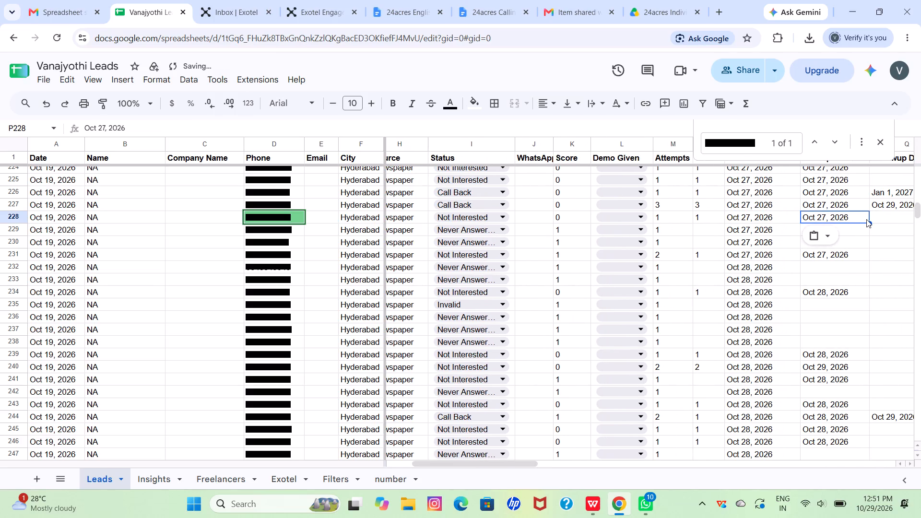
pyautogui.click(866, 219)
pyautogui.doubleClick(849, 218)
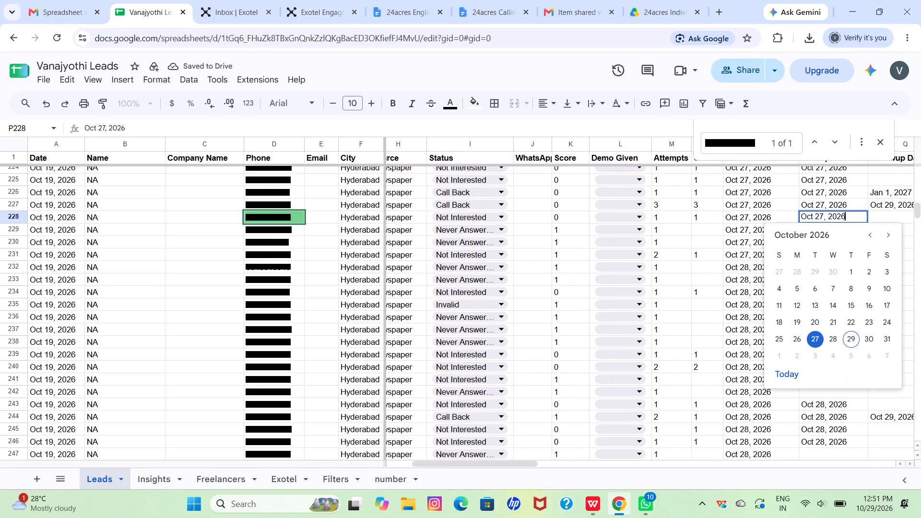
pyautogui.doubleClick(853, 334)
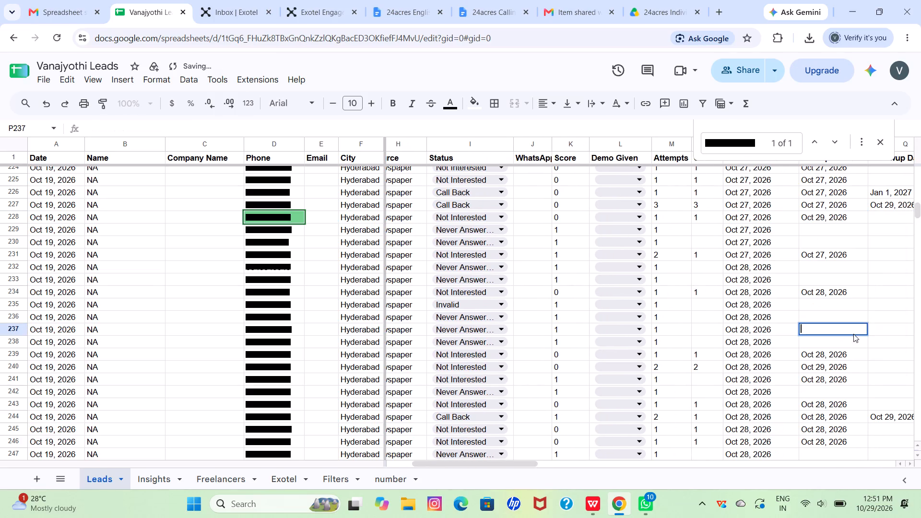
# Add the note "dont have any property for sale or rent" to the lead in row 228.
pyautogui.hscroll(-6, 853, 334)
pyautogui.click(883, 217)
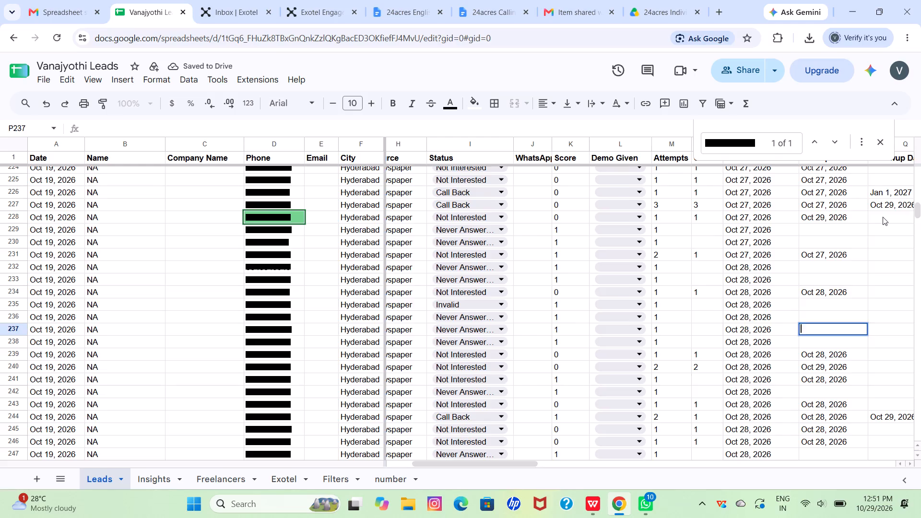
pyautogui.hscroll(-5, 883, 217)
pyautogui.click(814, 211)
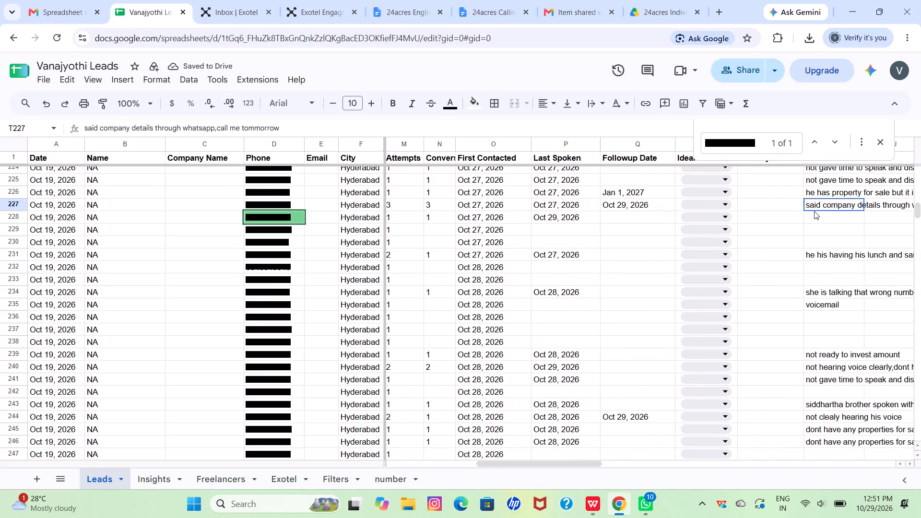
pyautogui.click(816, 219)
pyautogui.write('dont have any')
pyautogui.press('space')
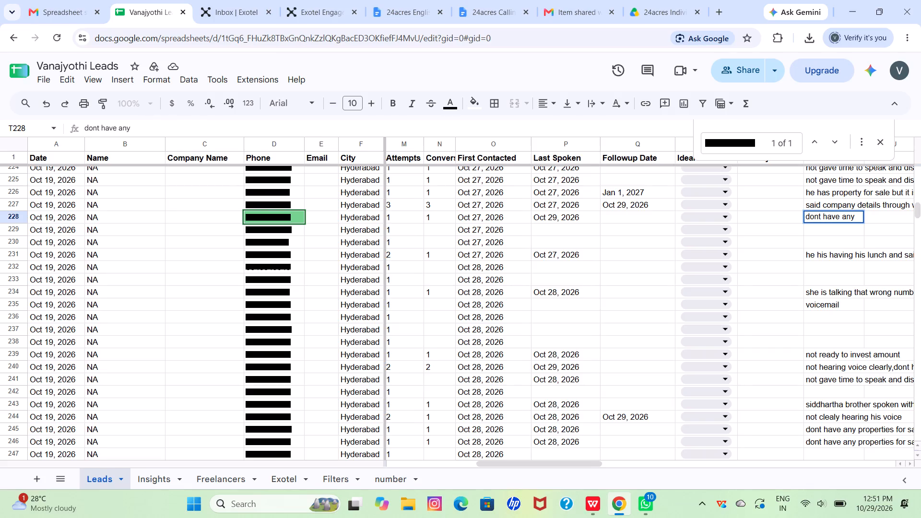
pyautogui.write('property for sale or rent')
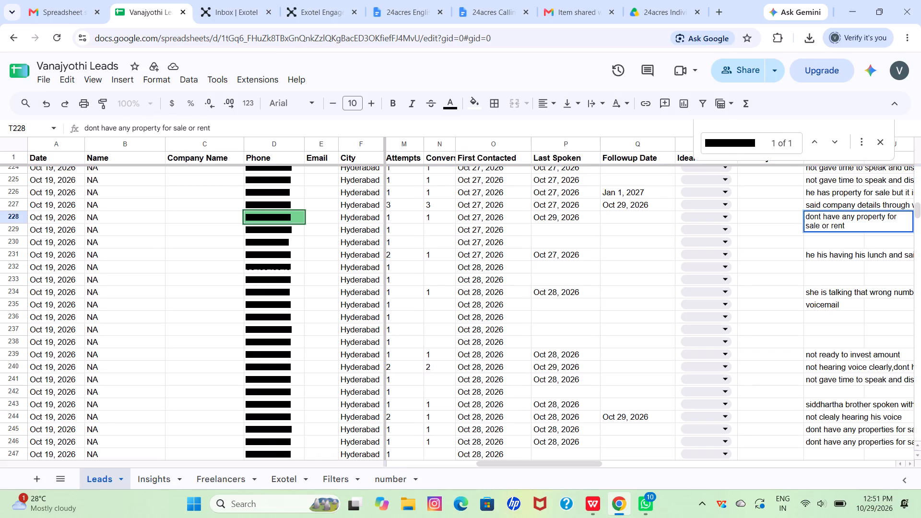
pyautogui.press('Return')
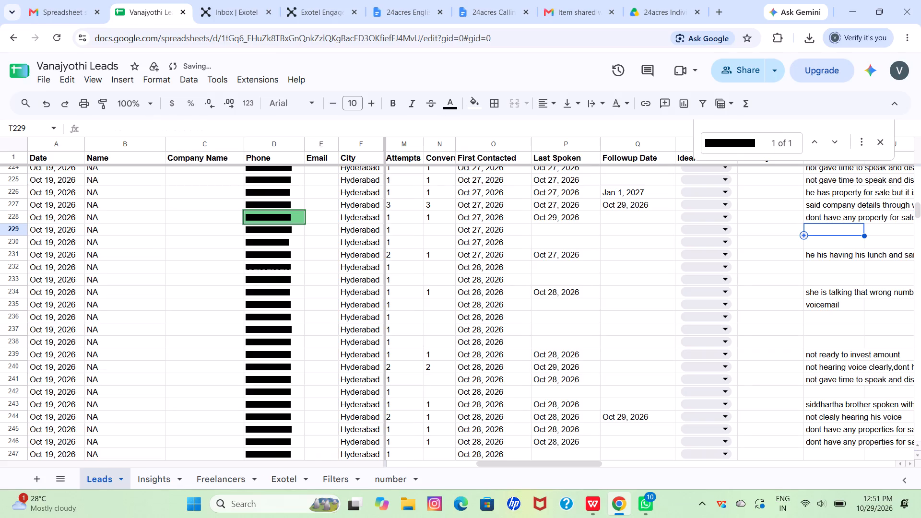
pyautogui.click(805, 221)
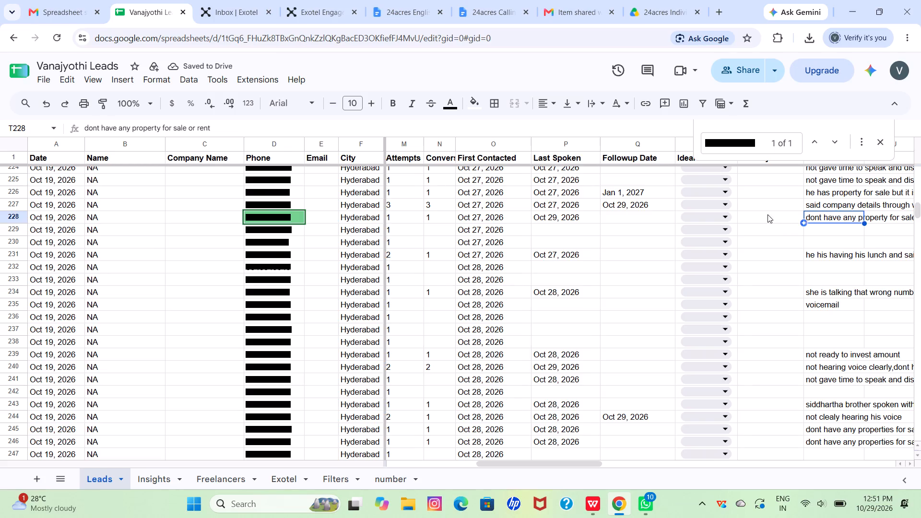
pyautogui.click(781, 217)
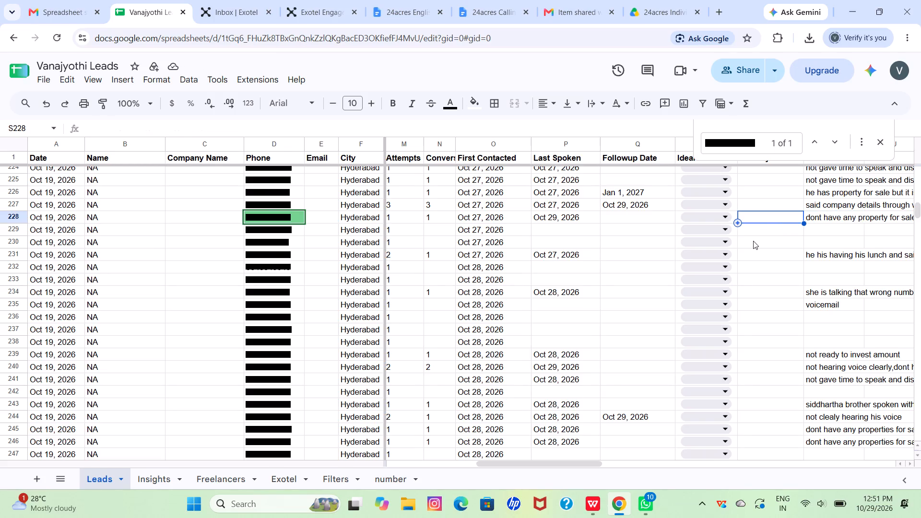
# Copy the First Contacted date Oct 28, 2026 in row 420 into that lead's Last Spoken cell.
pyautogui.scroll(-11, 753, 241)
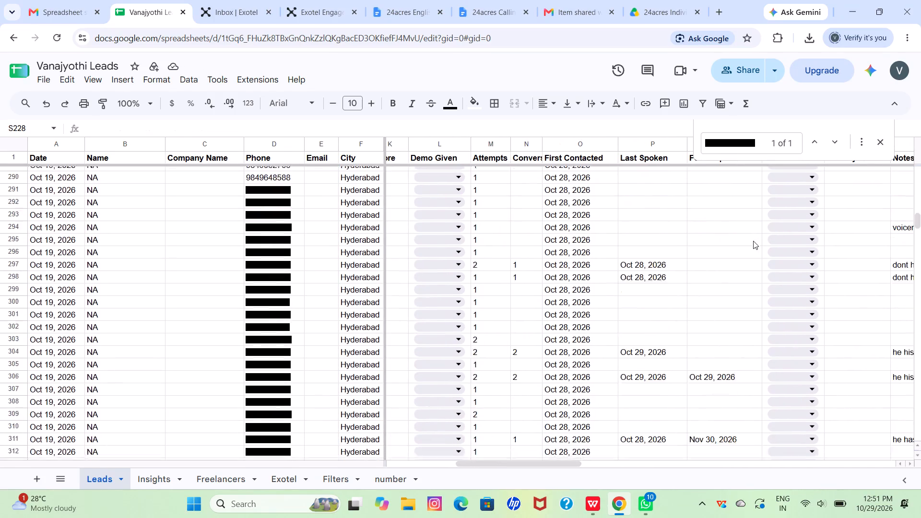
pyautogui.scroll(-6, 753, 241)
pyautogui.scroll(2, 753, 241)
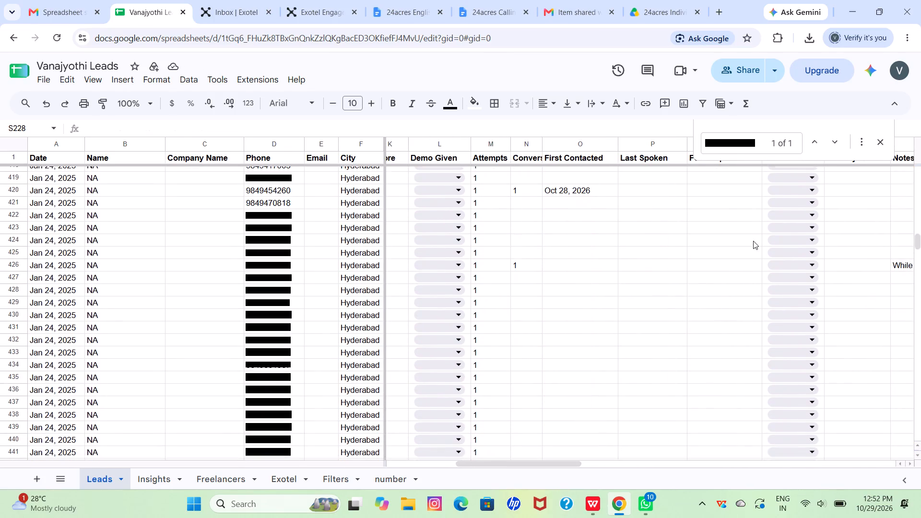
pyautogui.scroll(1, 753, 241)
pyautogui.scroll(-1, 753, 241)
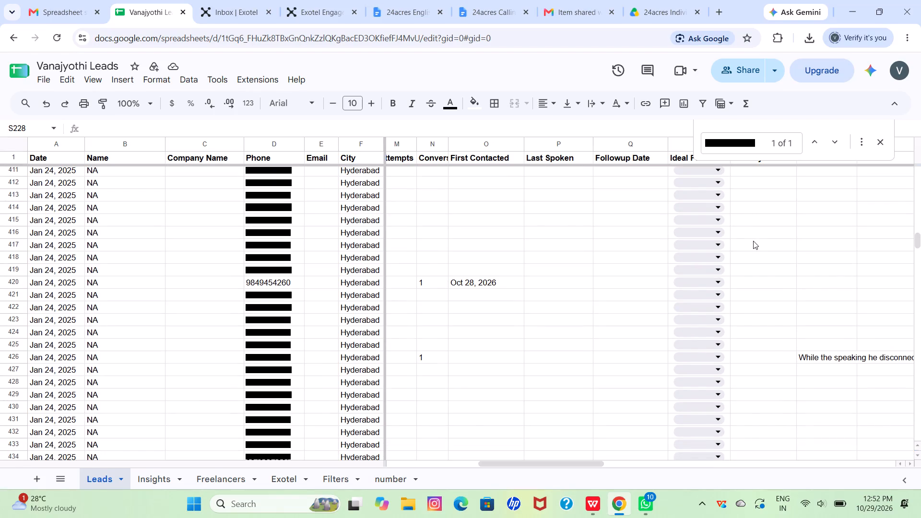
pyautogui.click(503, 279)
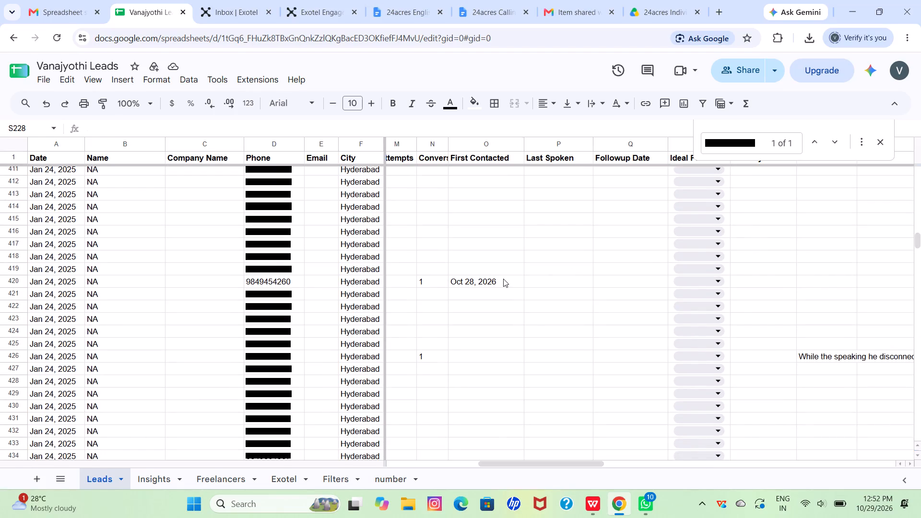
pyautogui.hotkey('ctrl', 'c')
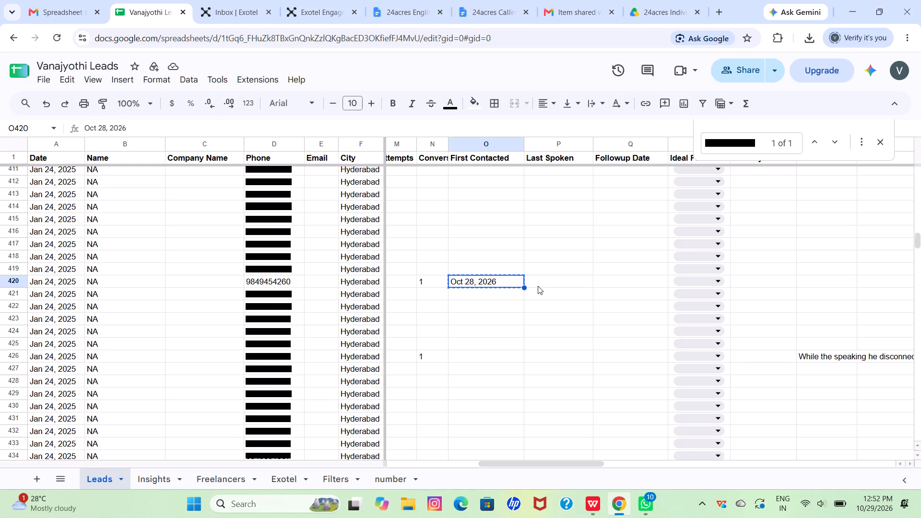
pyautogui.click(550, 287)
pyautogui.hotkey('ctrl', 'v')
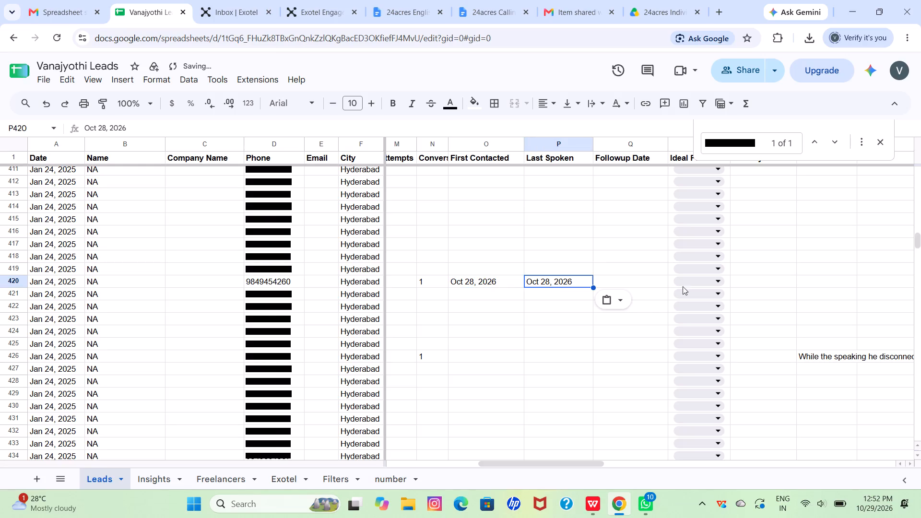
# Add the note "dont have any properties for sale or rent" to the lead in row 420.
pyautogui.click(793, 283)
pyautogui.click(812, 283)
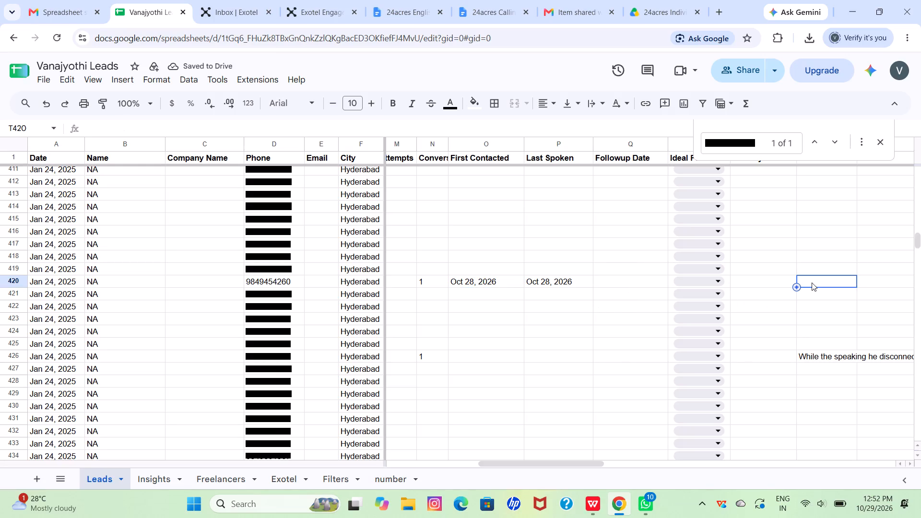
pyautogui.write('dont')
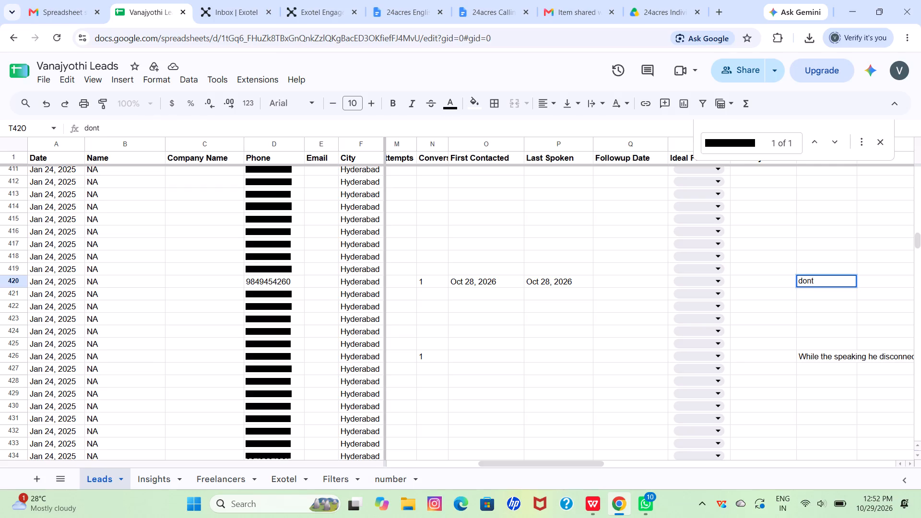
pyautogui.press('space')
pyautogui.write('habe')
pyautogui.press('space')
pyautogui.press('BackSpace')
pyautogui.press('BackSpace')
pyautogui.press('BackSpace')
pyautogui.write('vw')
pyautogui.press('BackSpace')
pyautogui.write('e any prop')
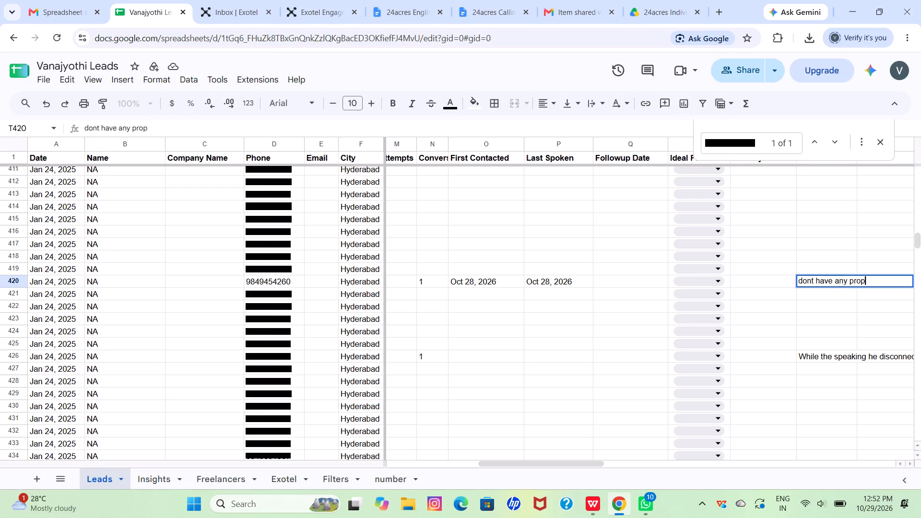
pyautogui.write('erties for sale or rent')
pyautogui.press('Return')
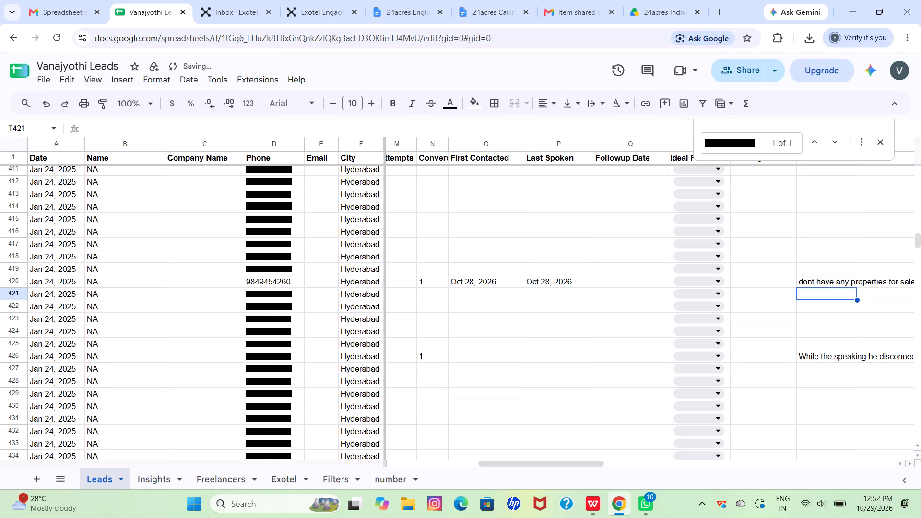
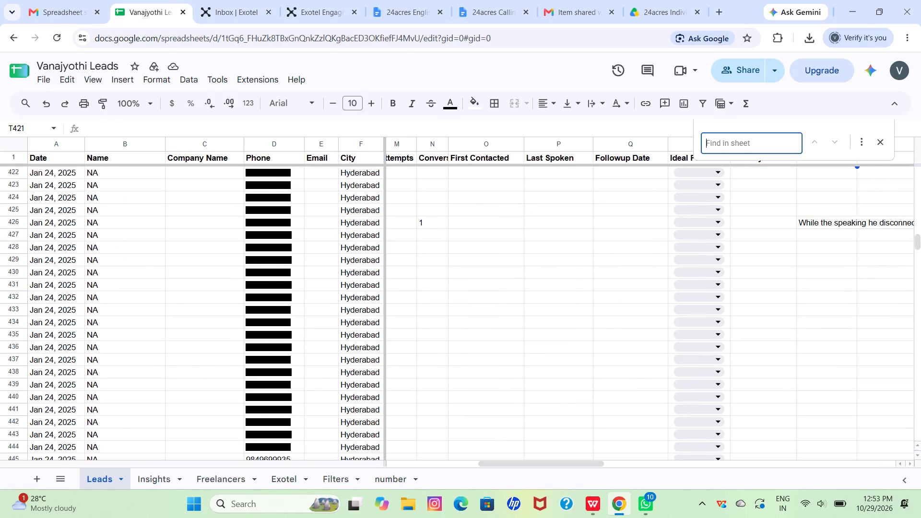
# Search the Leads sheet for the copied phone number without its leading zero.
pyautogui.hotkey('ctrl', 'v')
pyautogui.click(712, 142)
pyautogui.press('BackSpace')
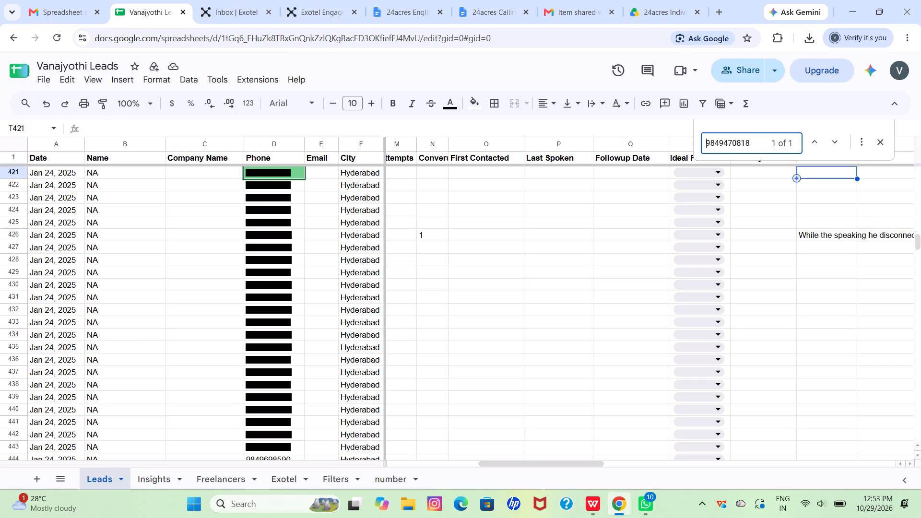
pyautogui.scroll(1, 712, 142)
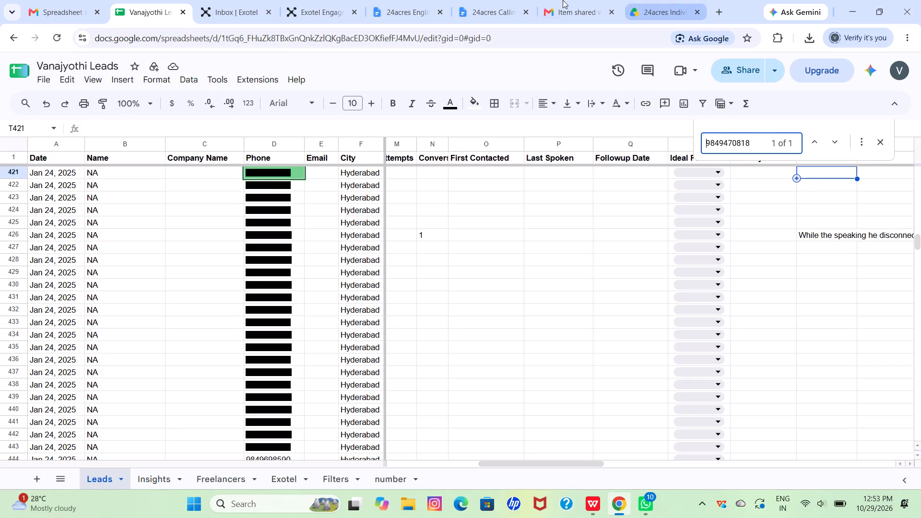
# Switch to Exotel Engage and pause the vanajyothi NAoct29 call campaign.
pyautogui.click(324, 2)
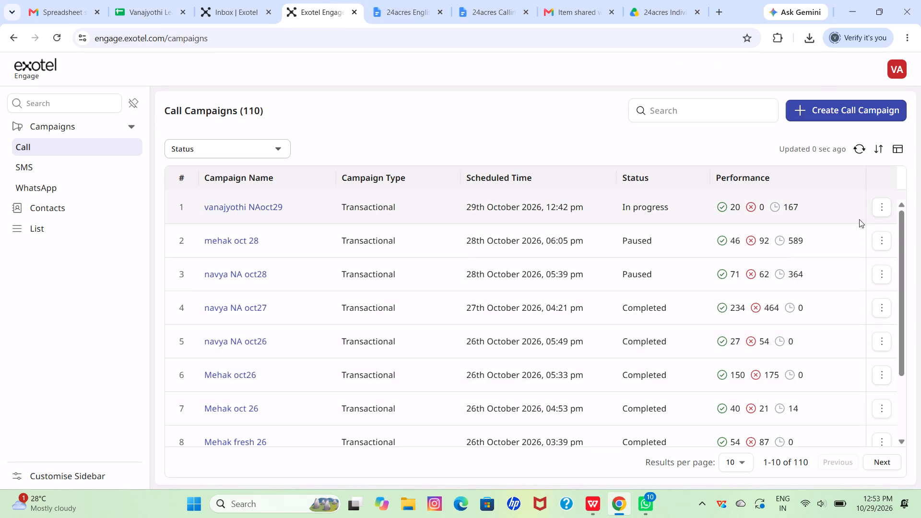
pyautogui.click(880, 210)
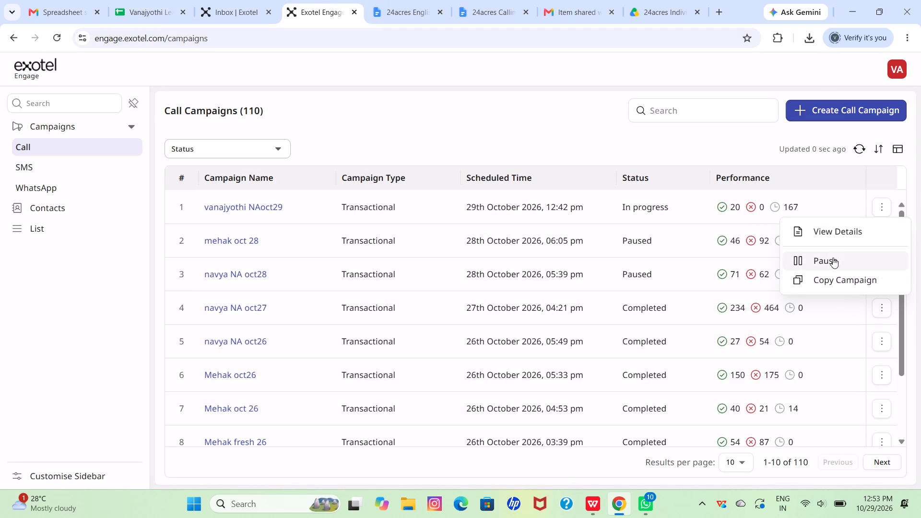
pyautogui.click(831, 259)
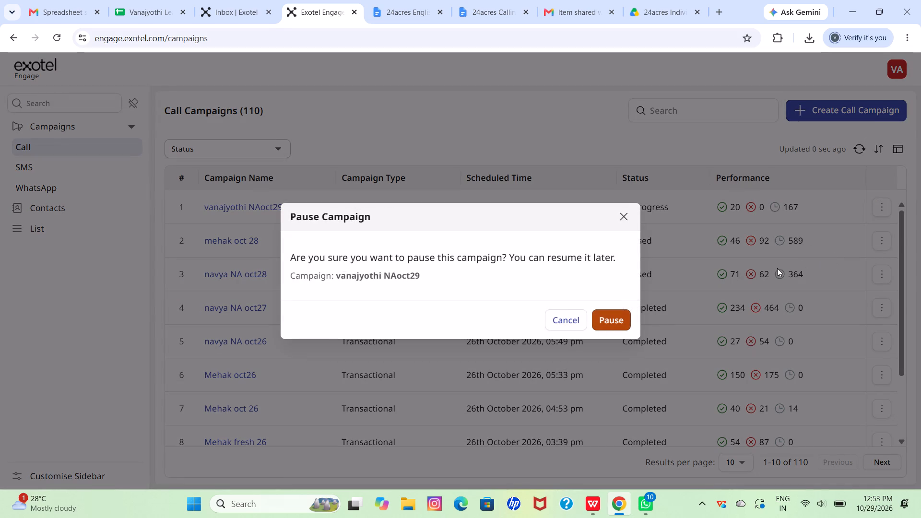
pyautogui.click(610, 318)
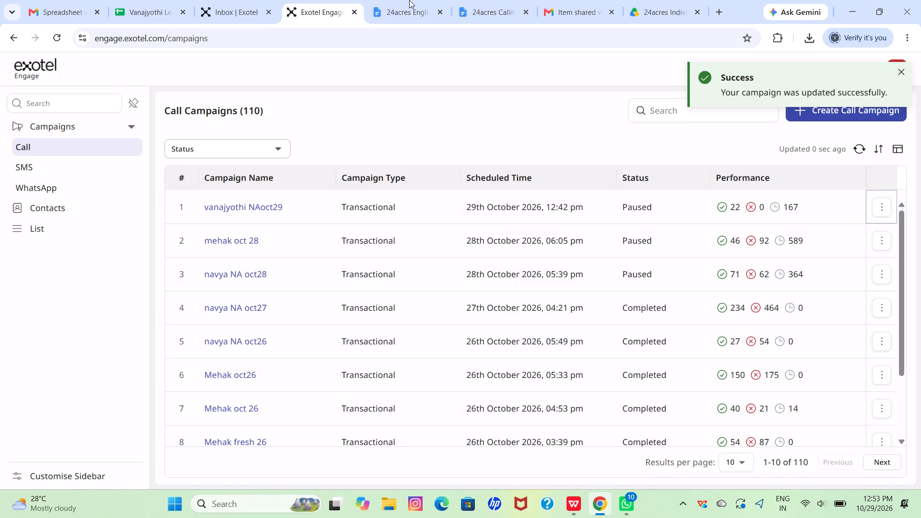
# Open the available actions for the paused vanajyothi NAoct29 campaign.
pyautogui.click(884, 207)
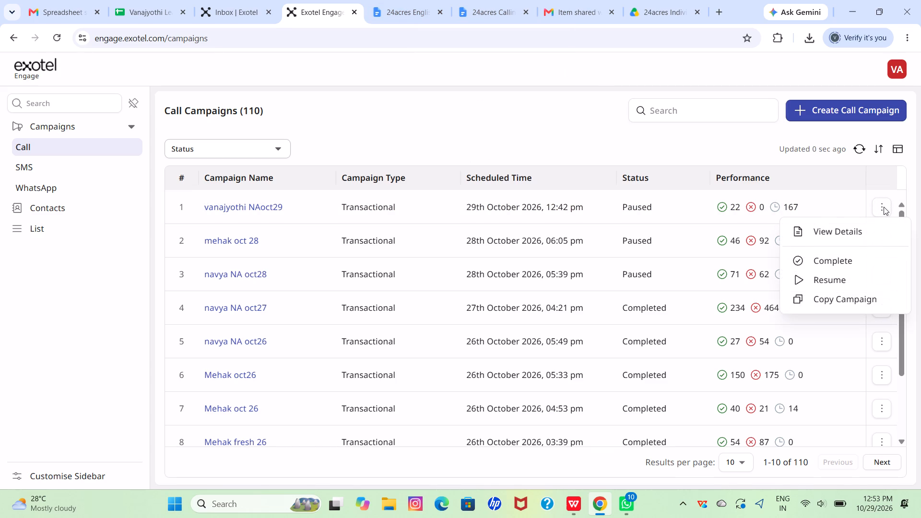
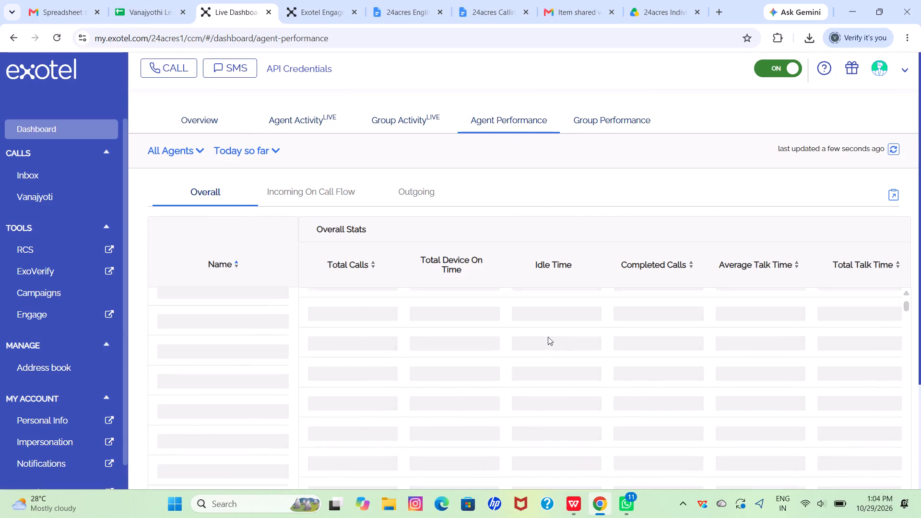
# Review all agents' overall call statistics for today in the Agent Performance table.
pyautogui.scroll(-7, 548, 337)
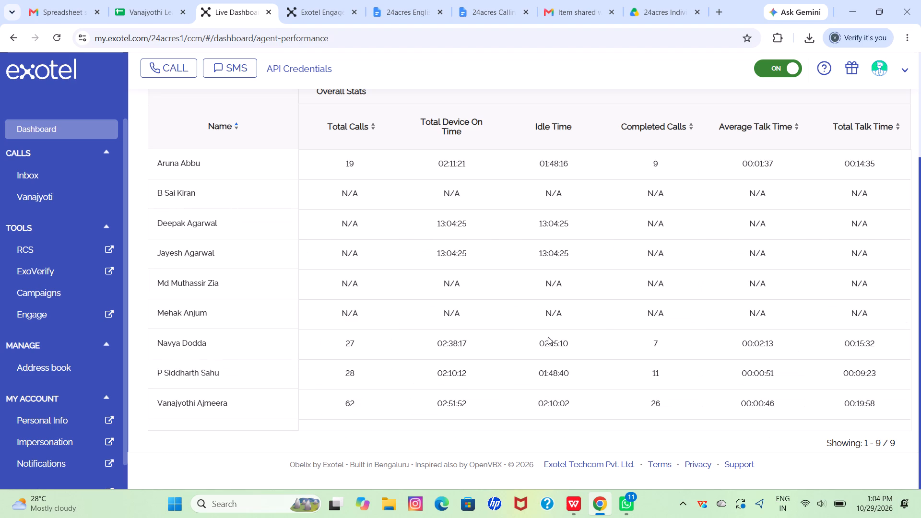
pyautogui.scroll(8, 548, 337)
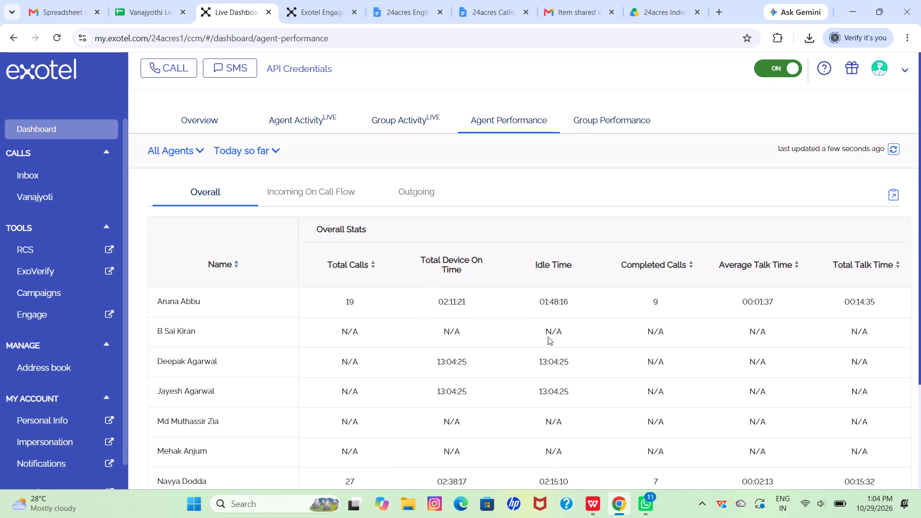
pyautogui.scroll(-5, 548, 337)
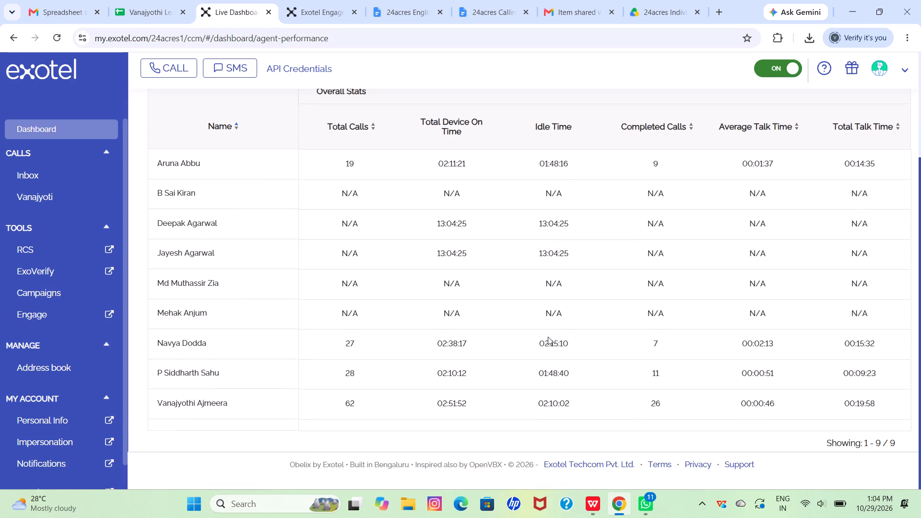
pyautogui.scroll(-7, 548, 337)
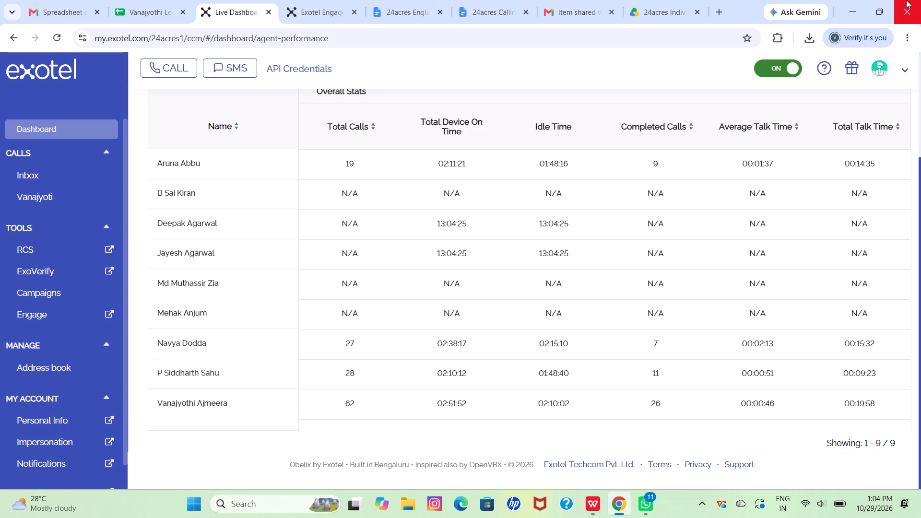
# Switch to Exotel Engage and resume the paused vanajyothi NAoct29 call campaign.
pyautogui.click(329, 0)
pyautogui.click(148, 4)
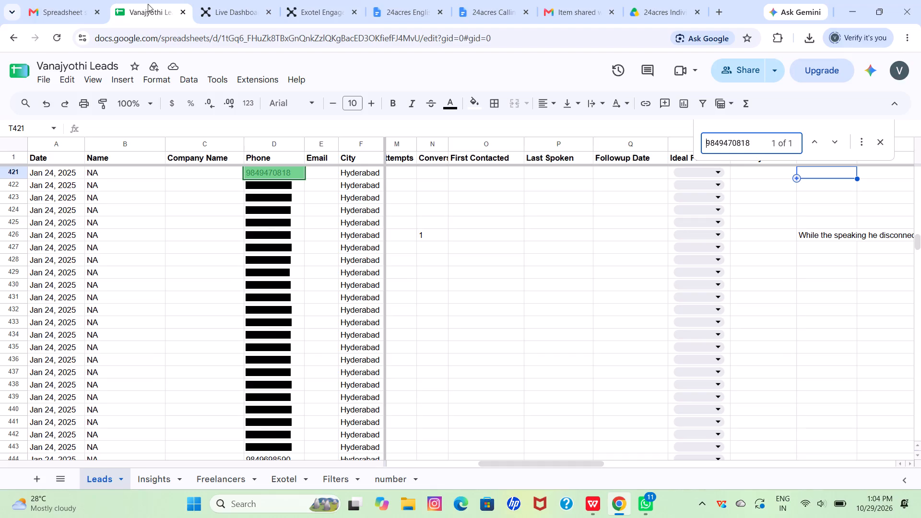
pyautogui.click(241, 0)
pyautogui.click(319, 0)
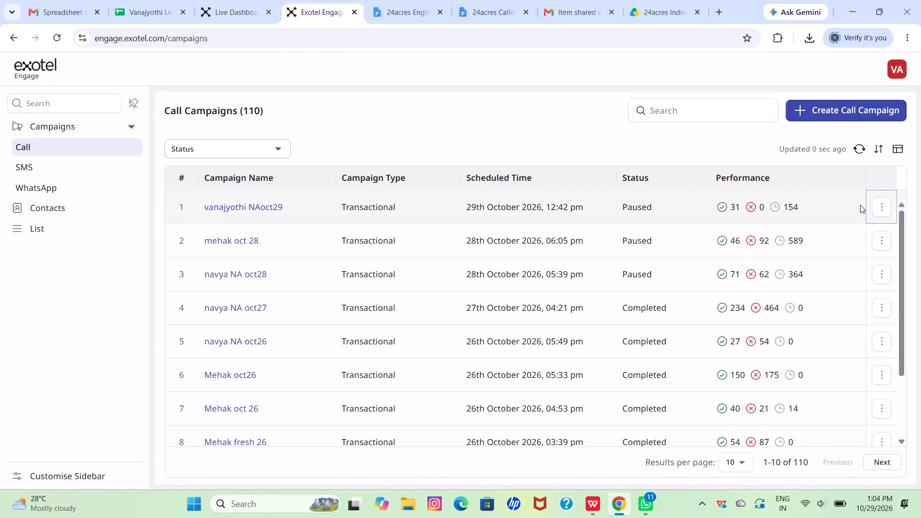
pyautogui.click(886, 209)
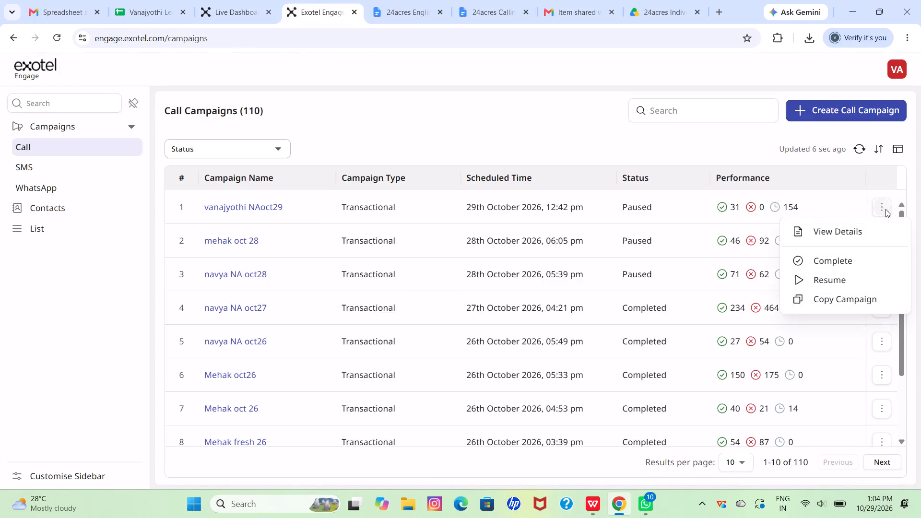
pyautogui.click(836, 274)
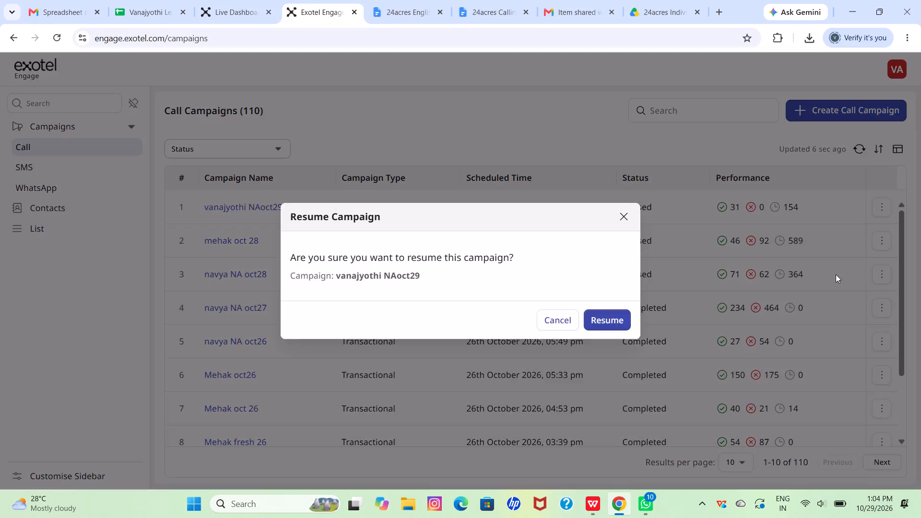
pyautogui.click(617, 317)
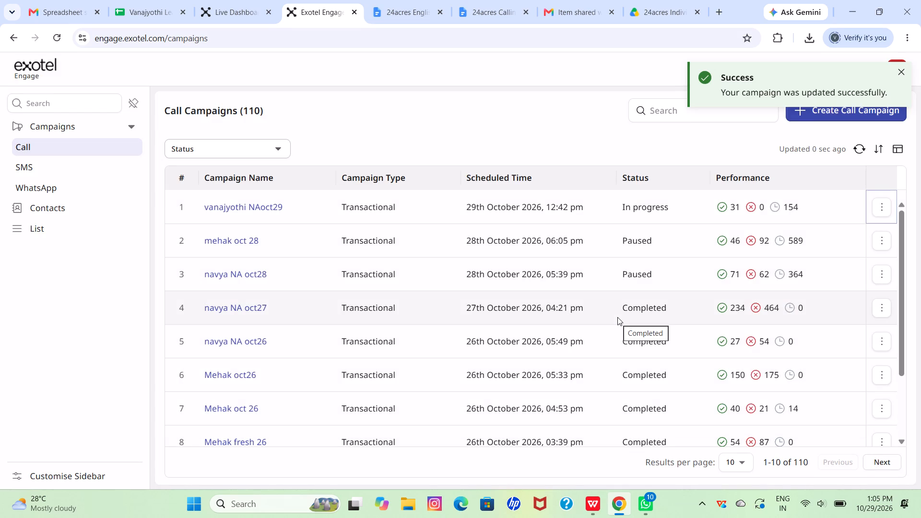
# Return to the Vanajyothi Leads sheet and clear the previous phone number from the search.
pyautogui.click(145, 3)
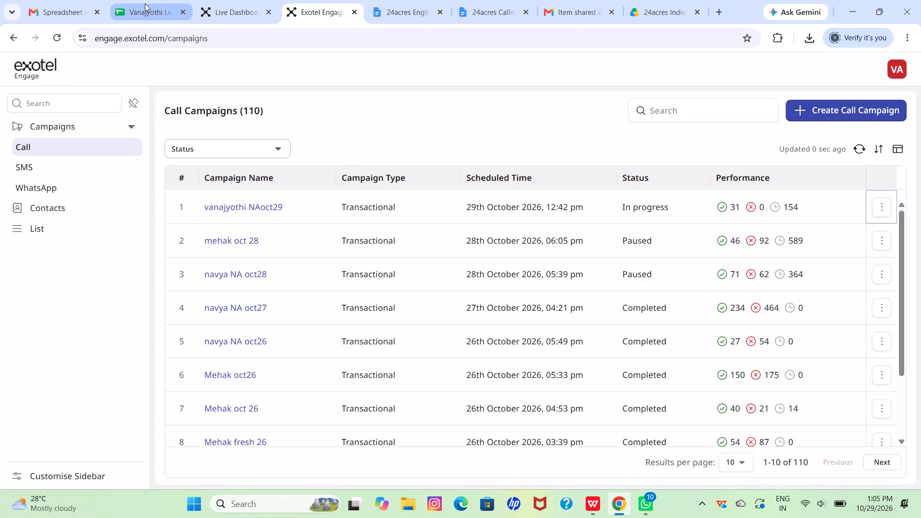
pyautogui.scroll(2, 575, 207)
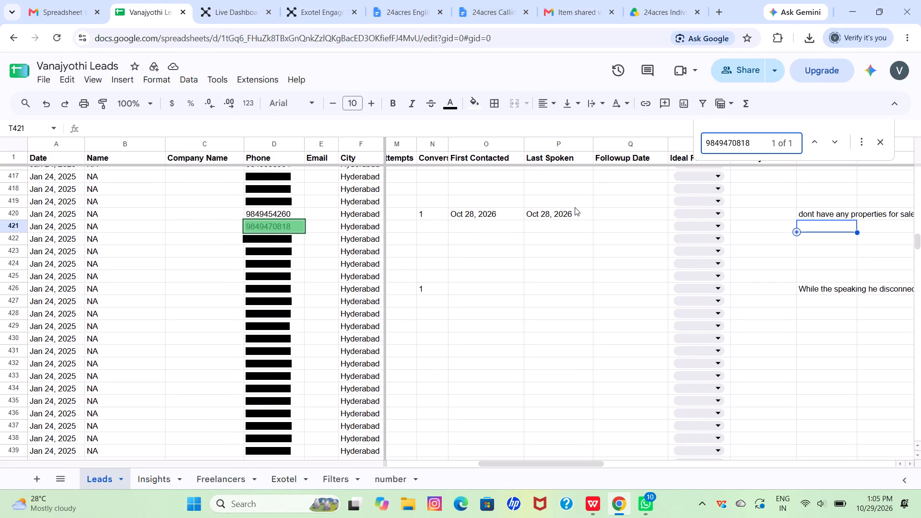
pyautogui.click(756, 143)
pyautogui.press('BackSpace')
pyautogui.press('BackSpace')
pyautogui.press('BackSpace')
pyautogui.press('BackSpace')
pyautogui.press('BackSpace')
pyautogui.press('BackSpace')
pyautogui.press('BackSpace')
pyautogui.press('BackSpace')
pyautogui.press('BackSpace')
pyautogui.press('BackSpace')
pyautogui.press('BackSpace')
pyautogui.press('BackSpace')
pyautogui.press('BackSpace')
pyautogui.press('BackSpace')
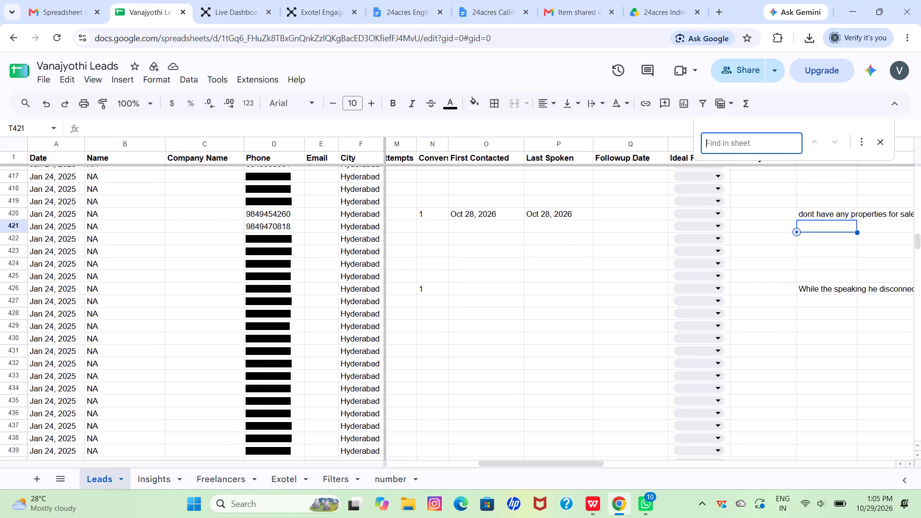
# Check the Exotel live dashboard and the Engage campaign list while waiting for the next call.
pyautogui.click(322, 8)
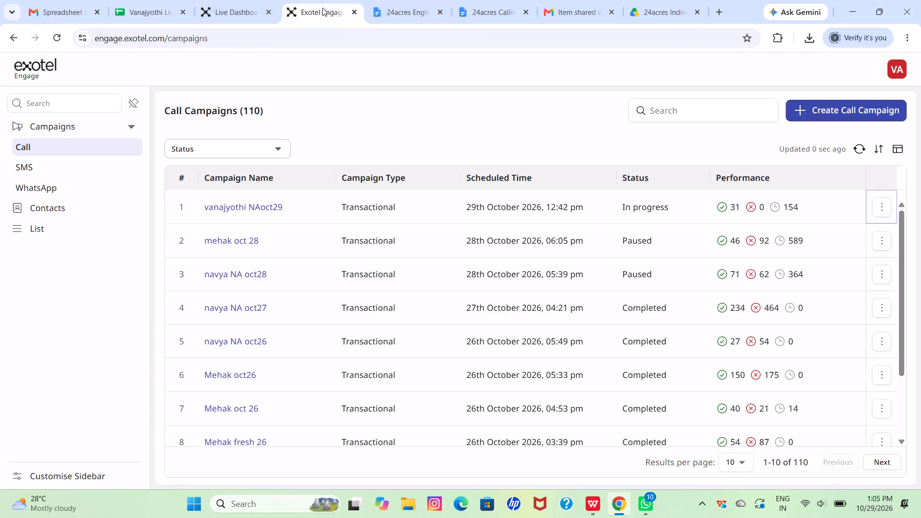
pyautogui.click(235, 5)
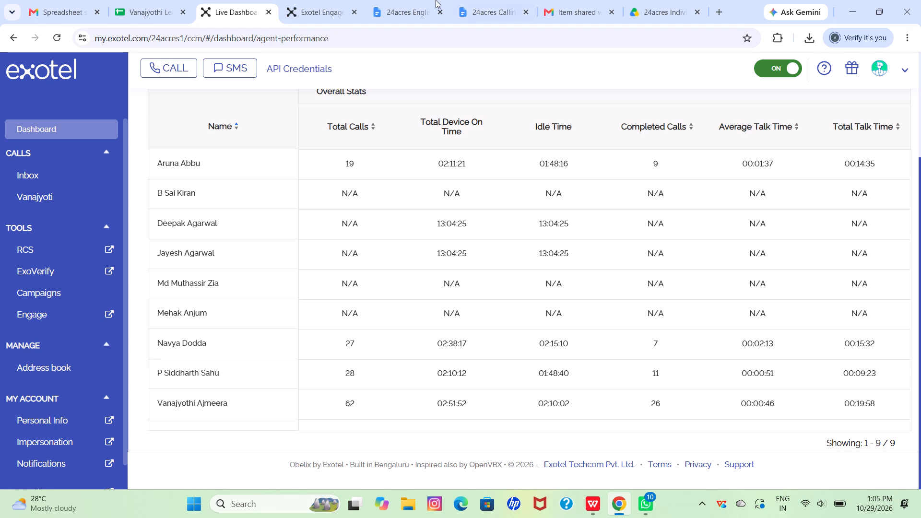
pyautogui.click(327, 0)
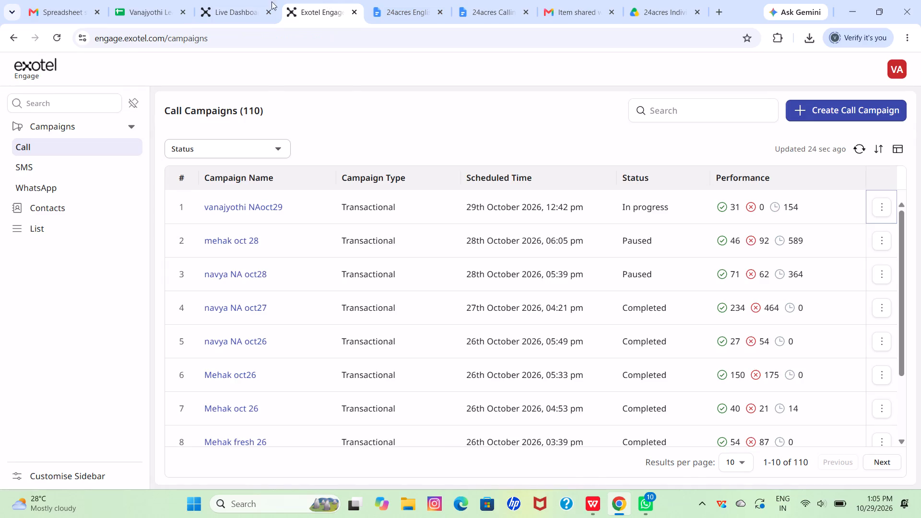
# Review the Last Spoken date and the note for the lead in row 420 of the Leads sheet.
pyautogui.click(144, 0)
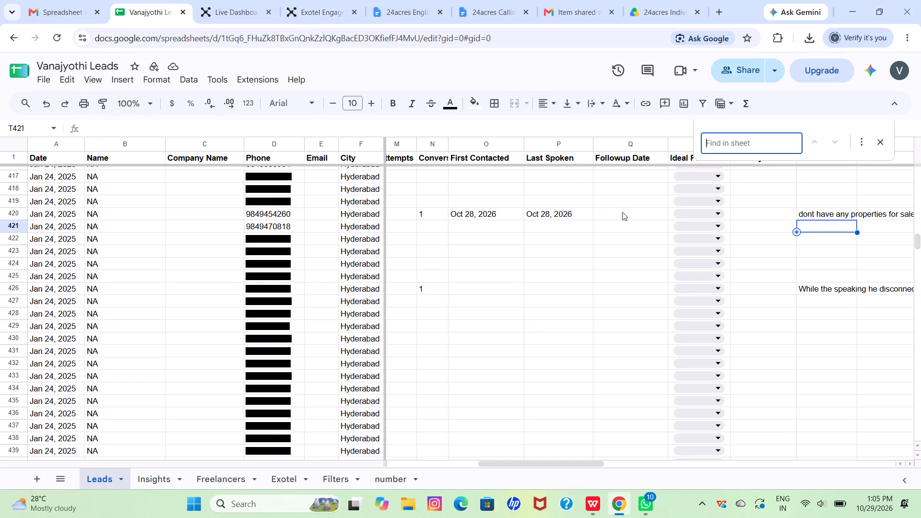
pyautogui.click(600, 213)
pyautogui.click(567, 213)
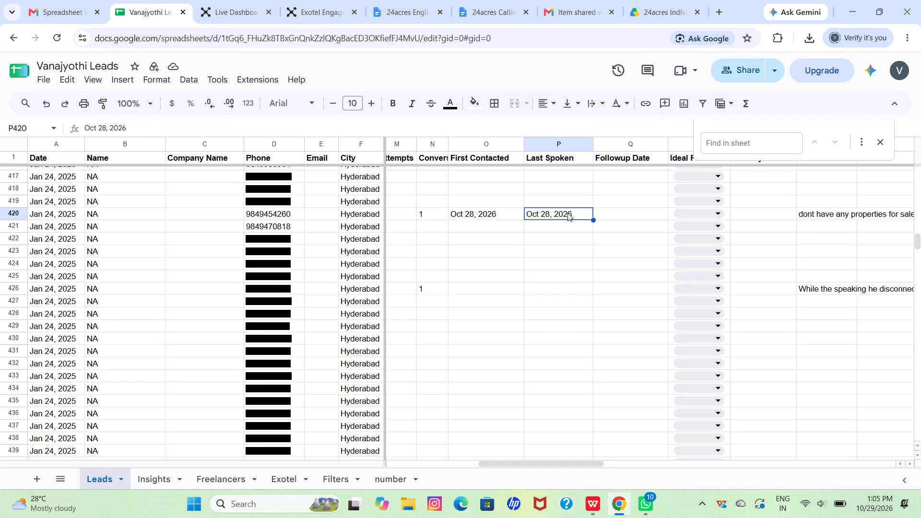
pyautogui.click(842, 217)
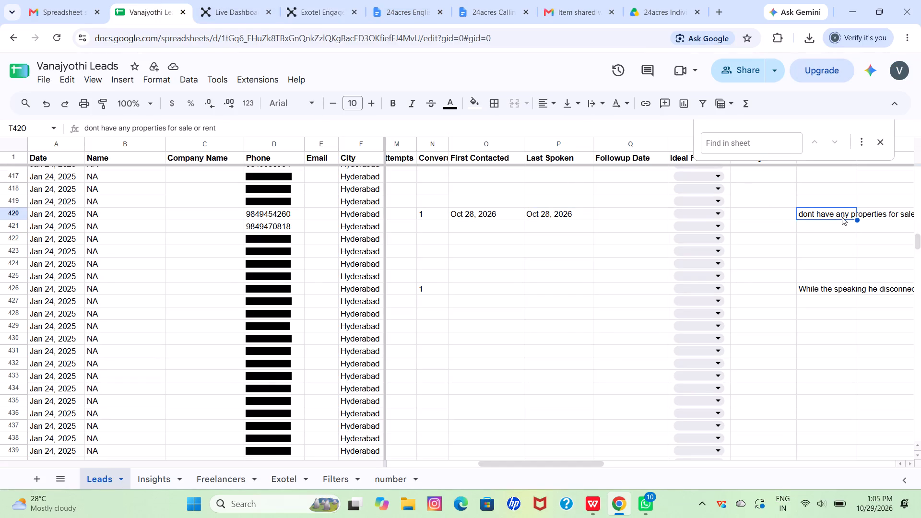
pyautogui.hscroll(-5, 842, 217)
pyautogui.hscroll(4, 842, 217)
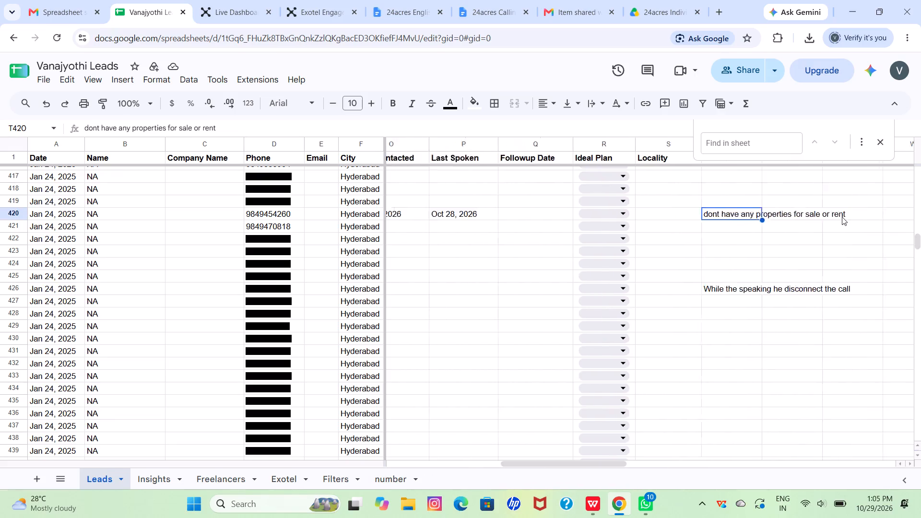
pyautogui.hscroll(2, 842, 217)
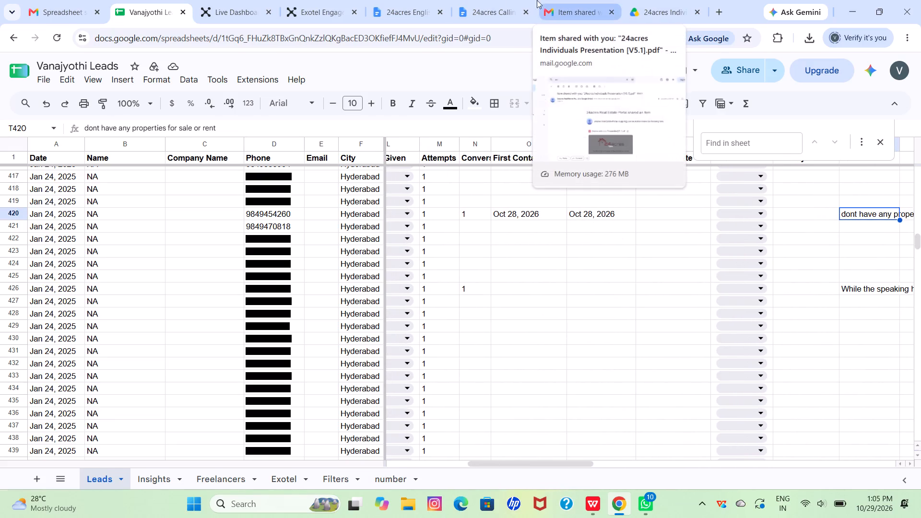
# Copy the caller's phone number from the call pop-up on the Exotel live dashboard.
pyautogui.click(231, 0)
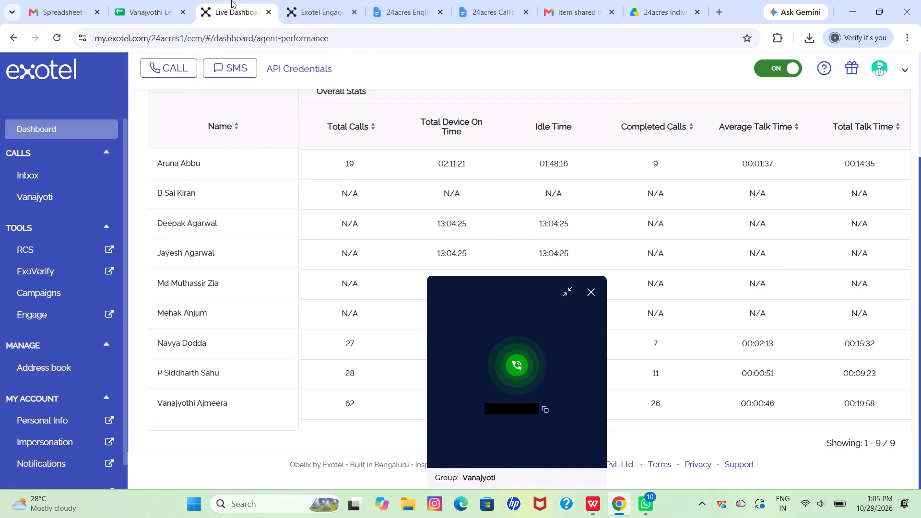
pyautogui.click(487, 412)
pyautogui.moveTo(487, 412); pyautogui.dragTo(617, 411)
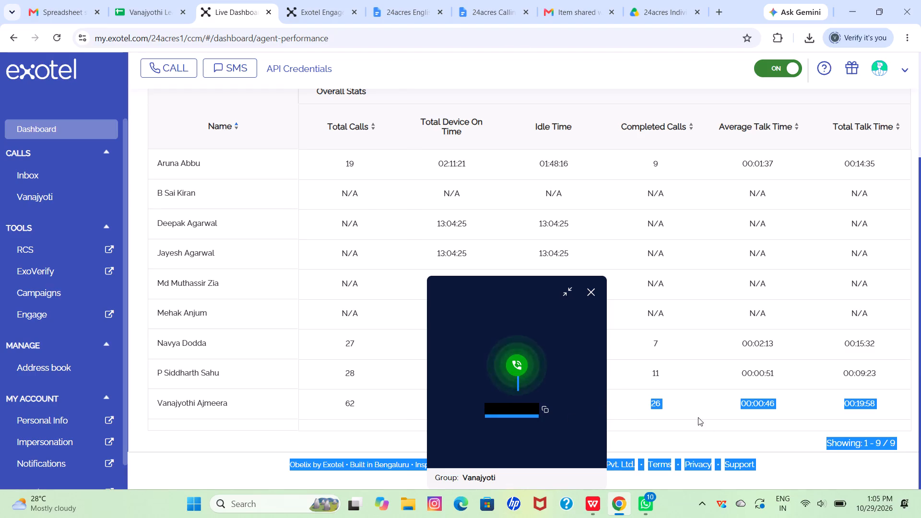
pyautogui.click(716, 427)
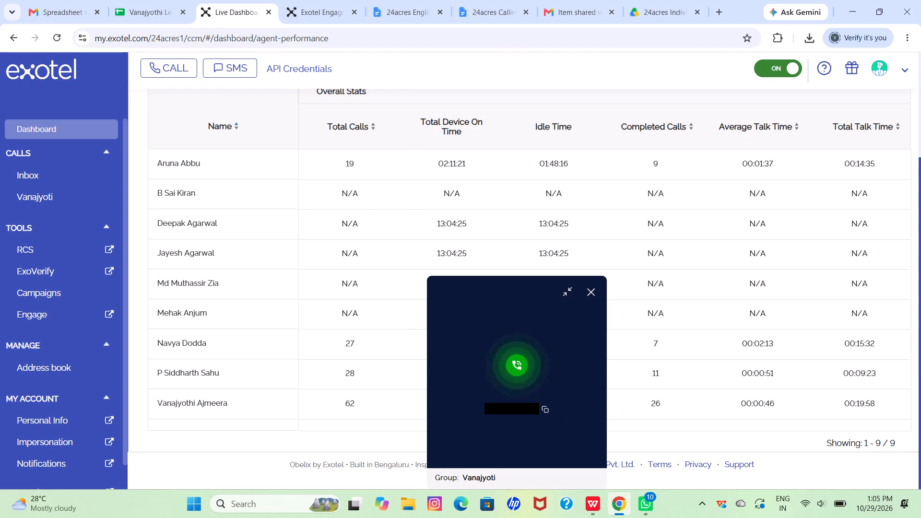
pyautogui.doubleClick(489, 406)
pyautogui.moveTo(489, 406); pyautogui.dragTo(525, 404)
pyautogui.hotkey('ctrl', 'c')
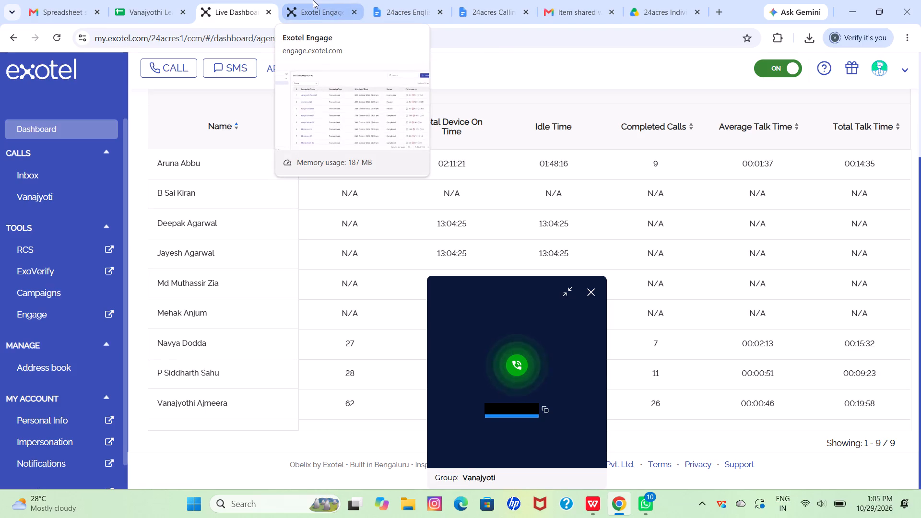
# Search the Leads sheet for the copied phone number without its leading zero.
pyautogui.click(147, 0)
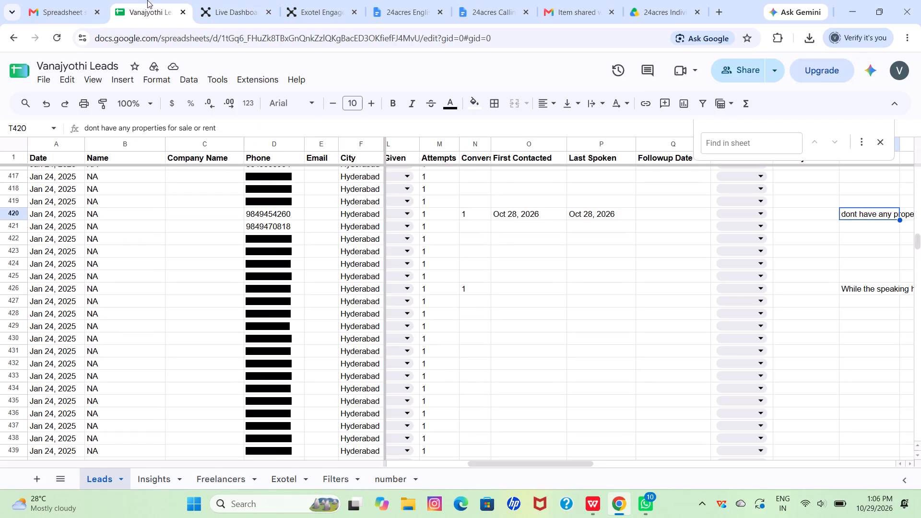
pyautogui.click(765, 136)
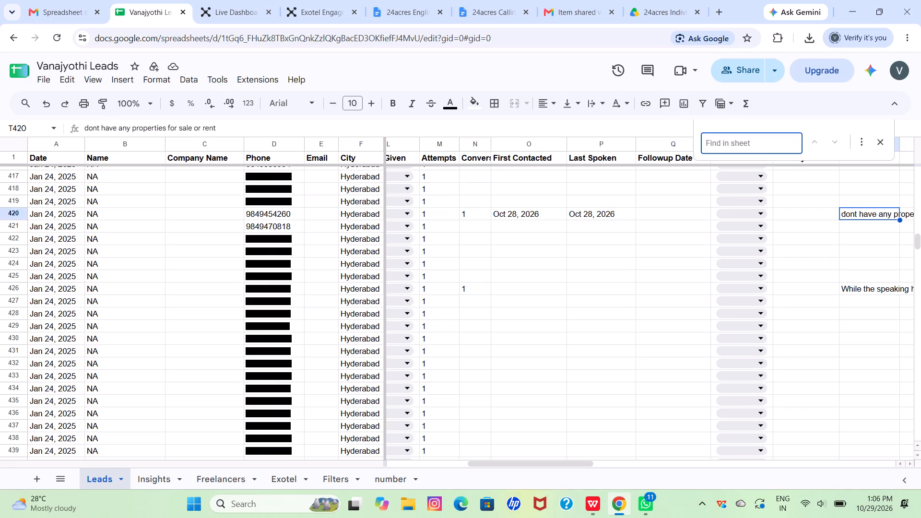
pyautogui.hotkey('ctrl', 'v')
pyautogui.click(711, 143)
pyautogui.press('BackSpace')
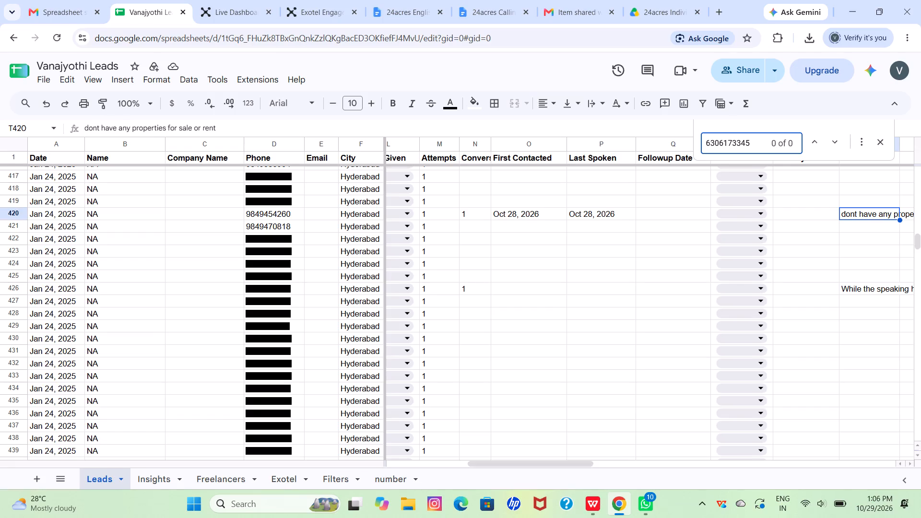
pyautogui.scroll(-1, 564, 252)
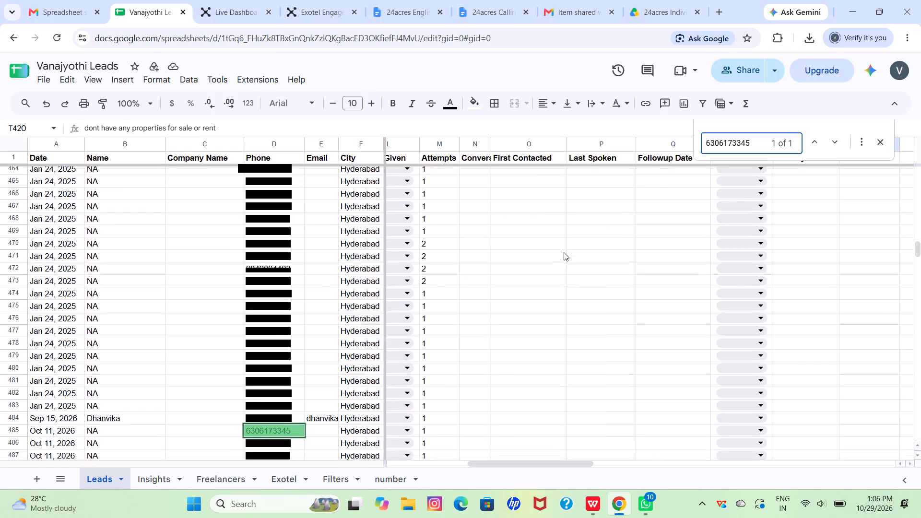
pyautogui.scroll(-2, 564, 252)
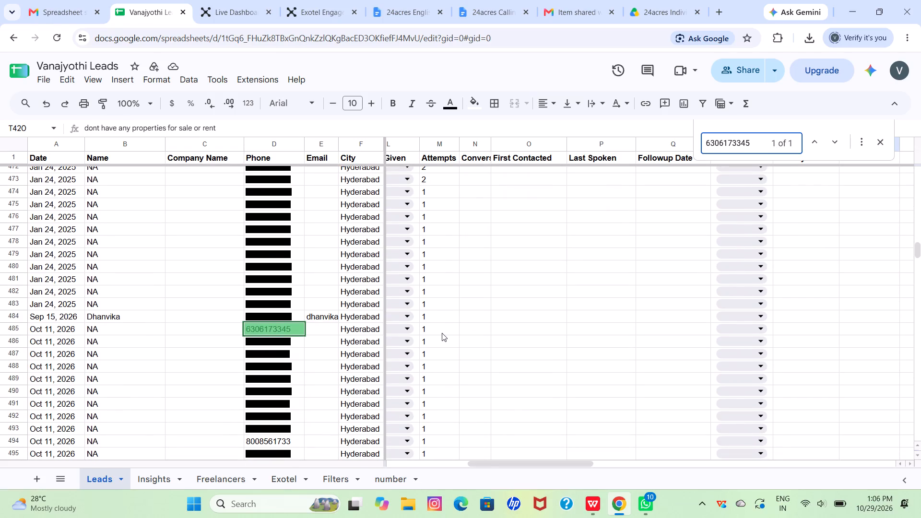
# Enter 1 as the conversations count for the matching lead in row 485.
pyautogui.click(442, 333)
pyautogui.click(486, 330)
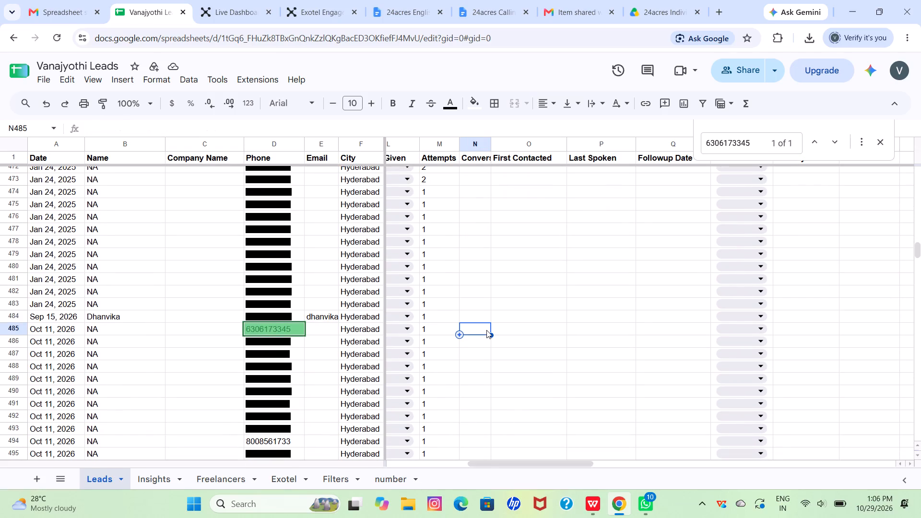
pyautogui.press('1')
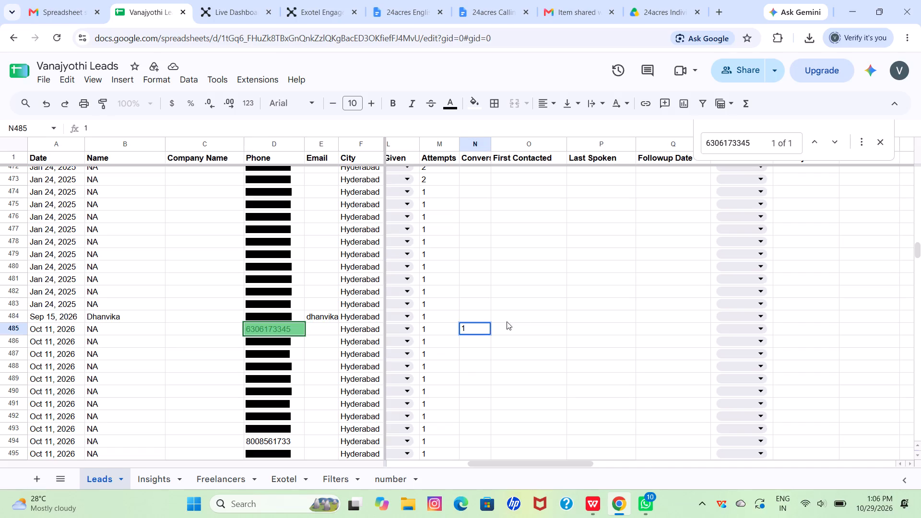
# Set both the First Contacted and Last Spoken dates of the lead in row 420 to Oct 29, 2026.
pyautogui.click(524, 330)
pyautogui.scroll(1, 524, 330)
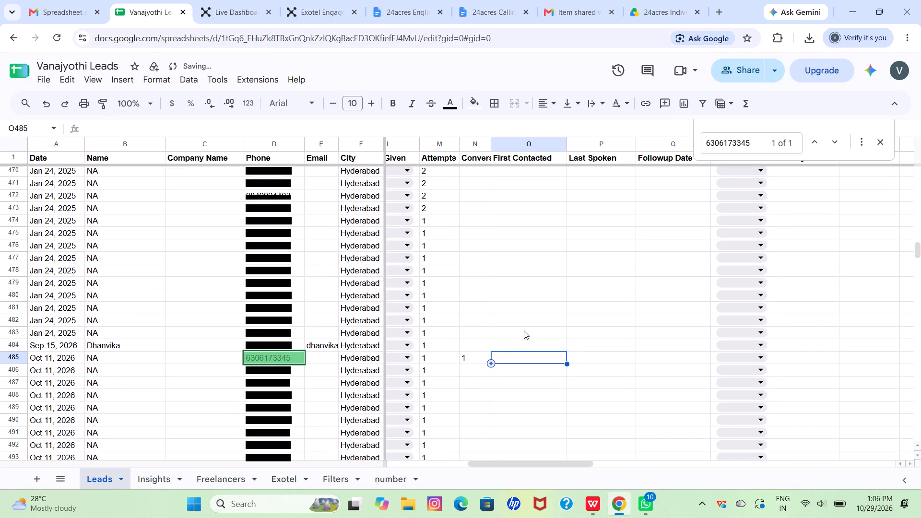
pyautogui.scroll(8, 524, 330)
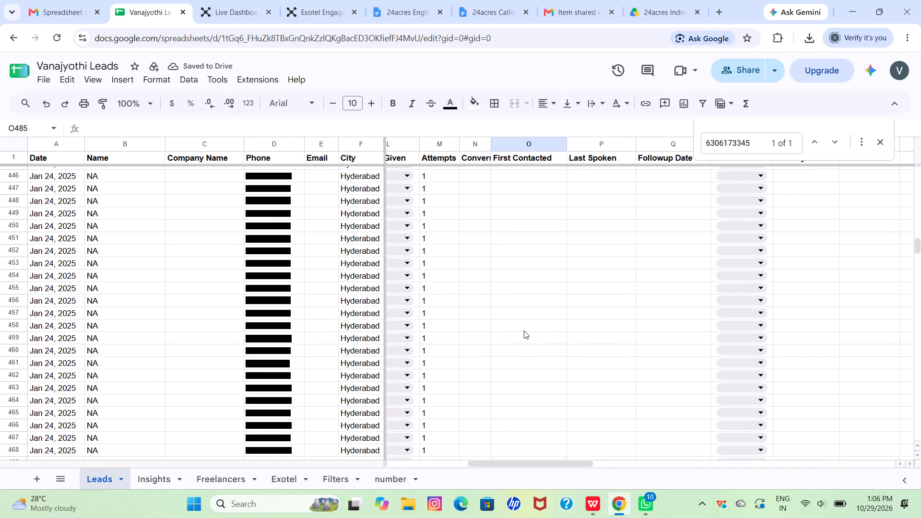
pyautogui.scroll(3, 524, 330)
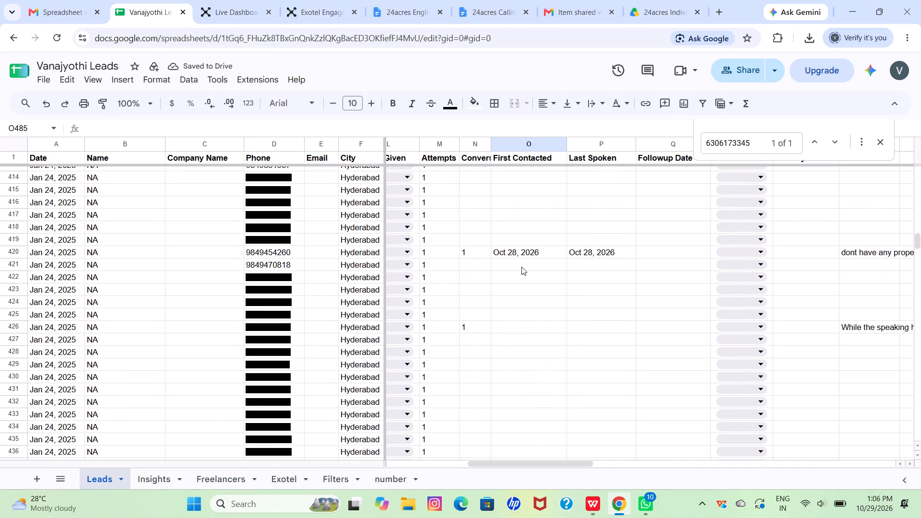
pyautogui.doubleClick(524, 254)
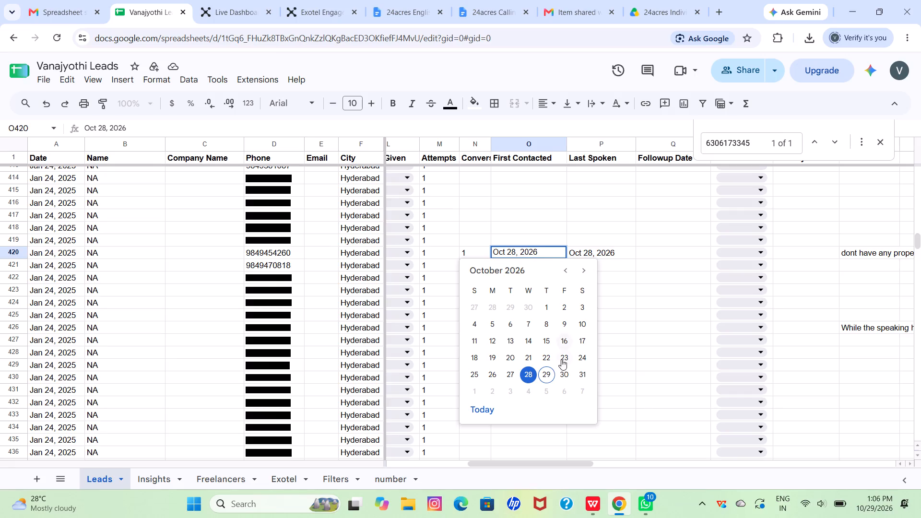
pyautogui.click(545, 372)
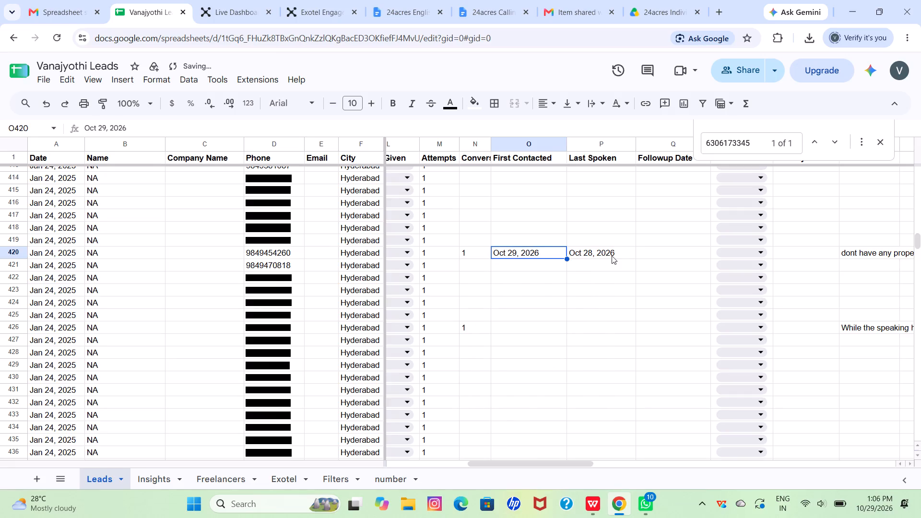
pyautogui.doubleClick(612, 256)
pyautogui.click(618, 369)
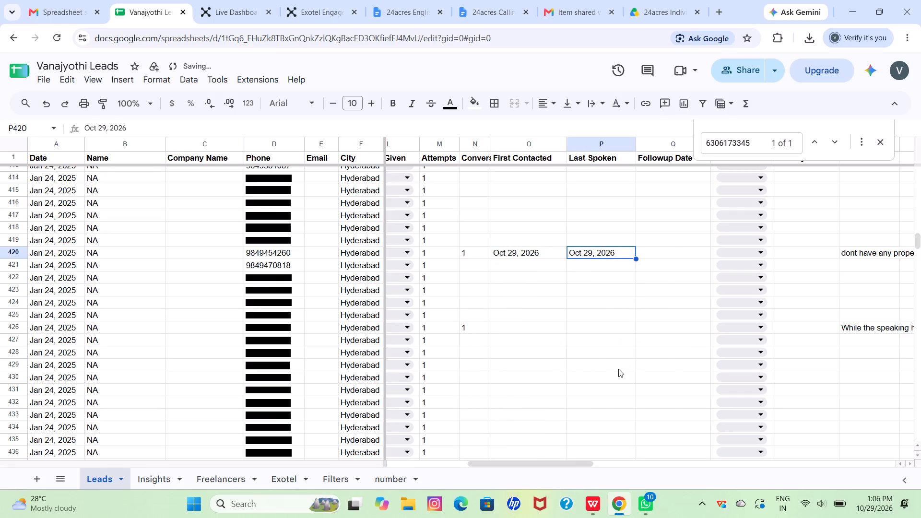
# Check the contact dates of the leads above row 420 and open the First Contacted date in row 359.
pyautogui.scroll(10, 618, 369)
pyautogui.hscroll(1, 618, 369)
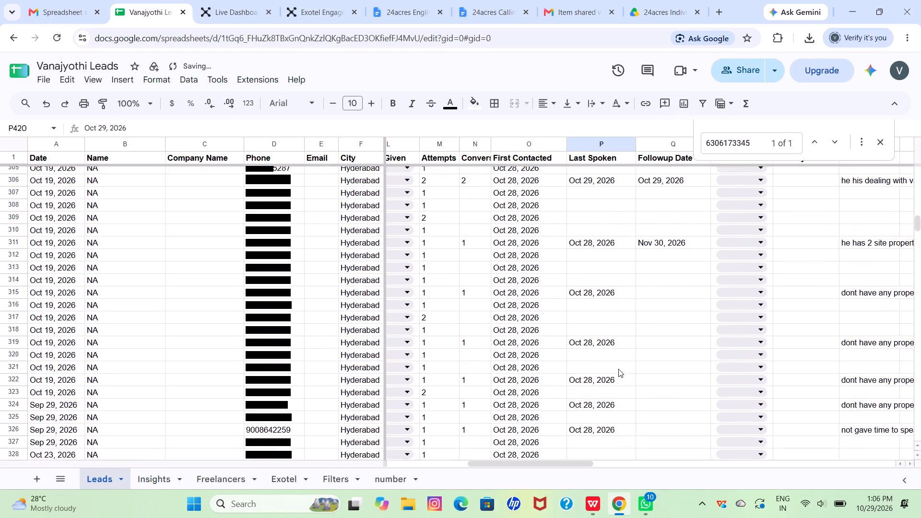
pyautogui.hscroll(1, 618, 369)
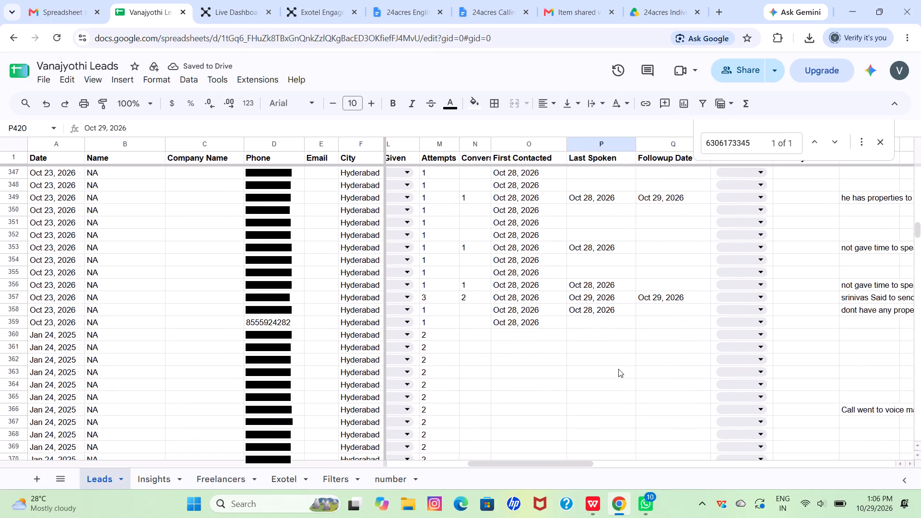
pyautogui.hscroll(-1, 618, 369)
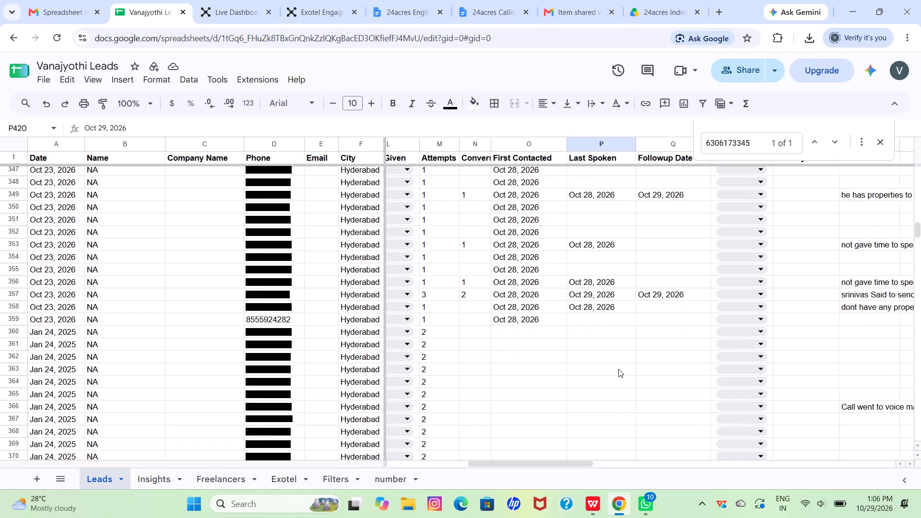
pyautogui.hscroll(-1, 618, 369)
pyautogui.hscroll(5, 618, 369)
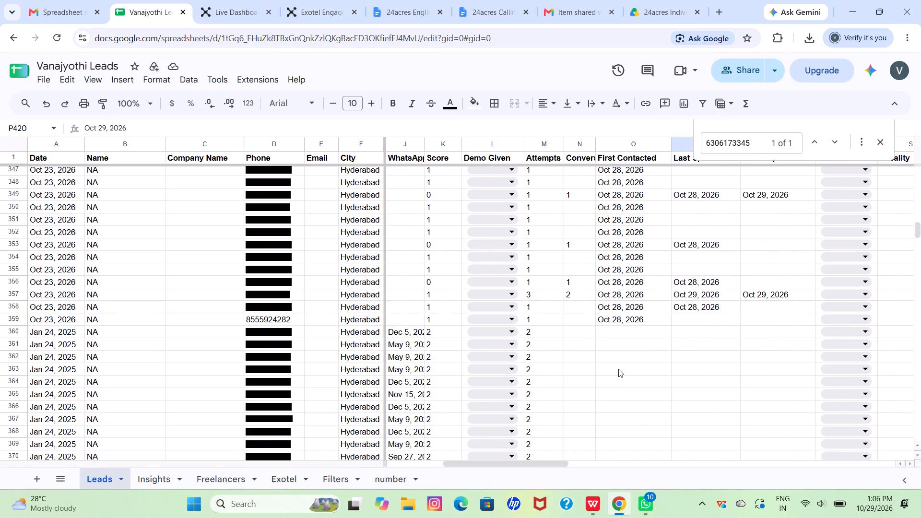
pyautogui.doubleClick(624, 323)
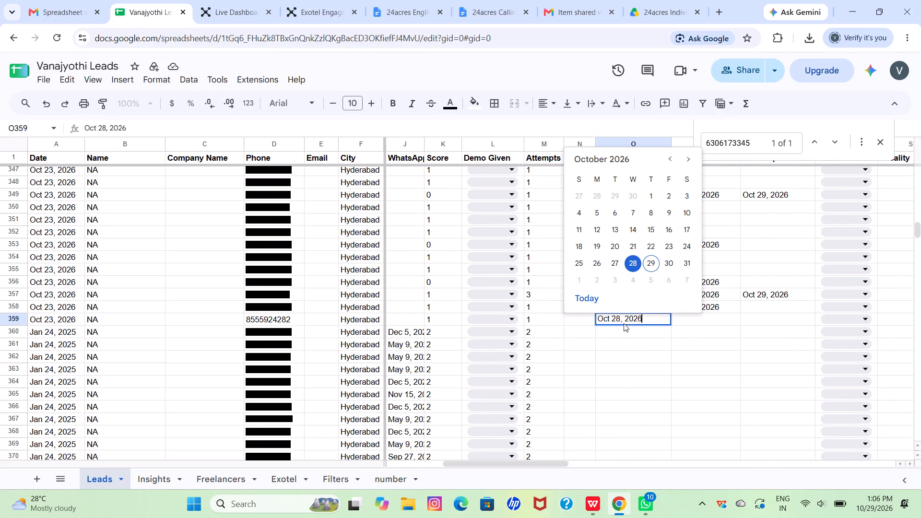
pyautogui.click(677, 371)
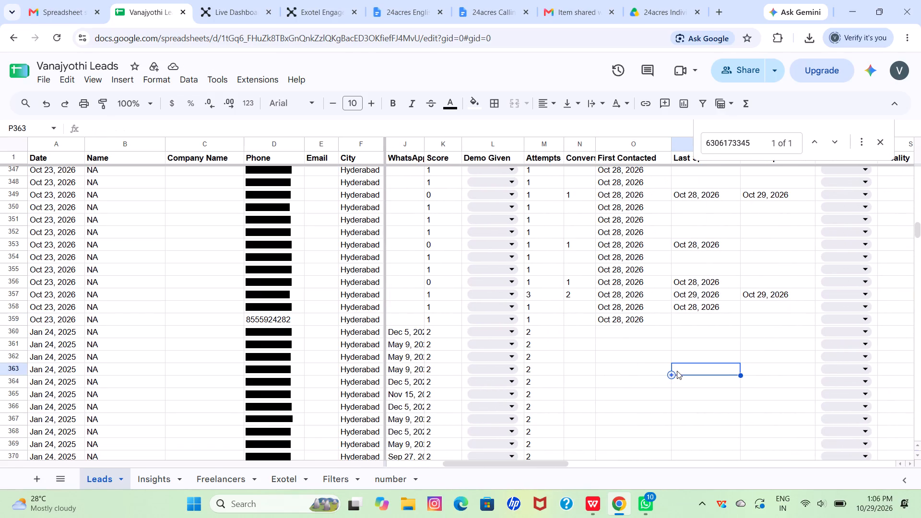
# Review the attempts, conversations, contact dates and follow-up dates of the leads from row 359 up to the start of the Leads sheet.
pyautogui.scroll(2, 677, 371)
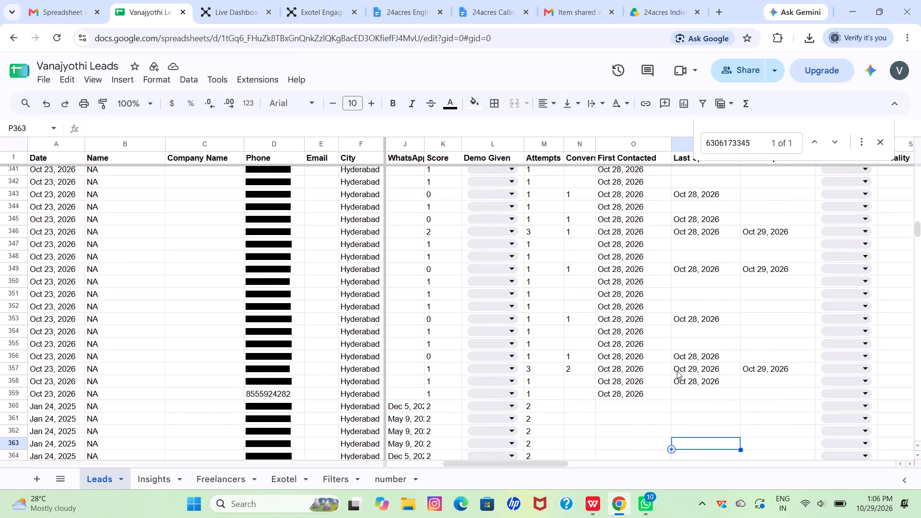
pyautogui.scroll(5, 677, 371)
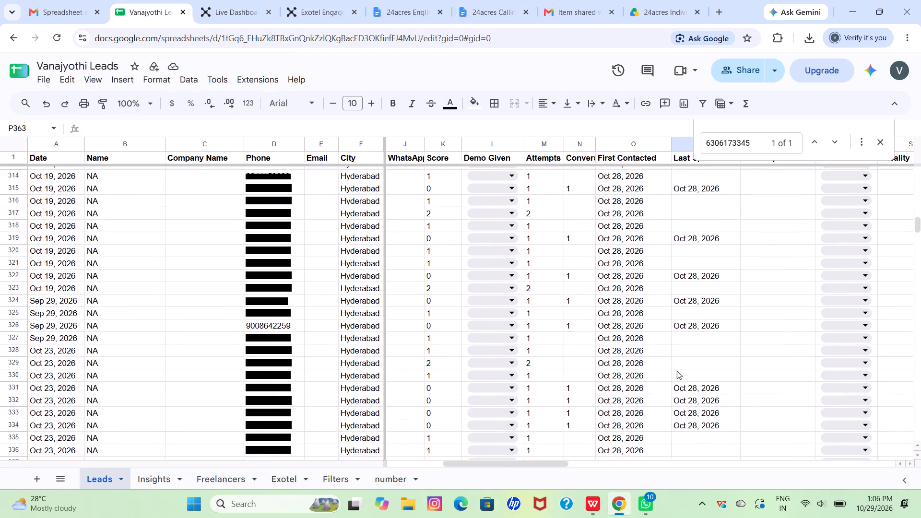
pyautogui.scroll(13, 677, 371)
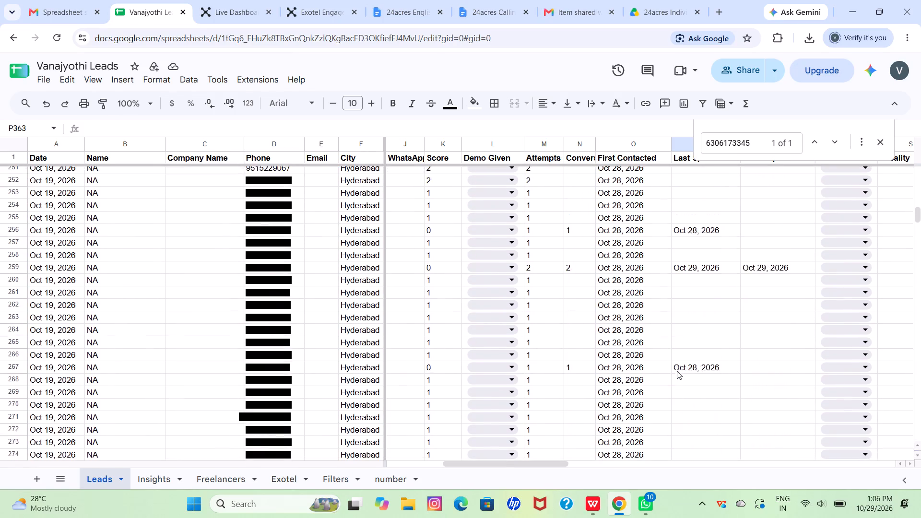
pyautogui.scroll(18, 677, 371)
pyautogui.hscroll(1, 677, 371)
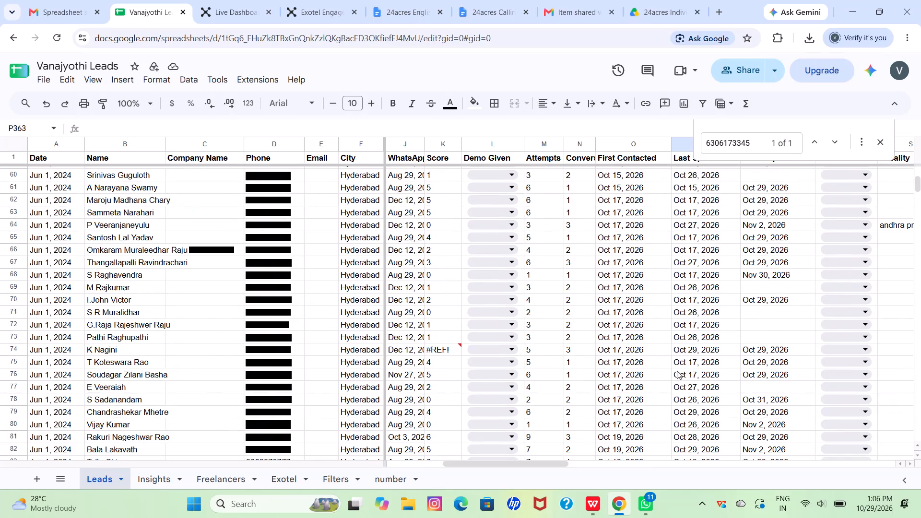
pyautogui.hscroll(4, 677, 371)
pyautogui.scroll(2, 677, 371)
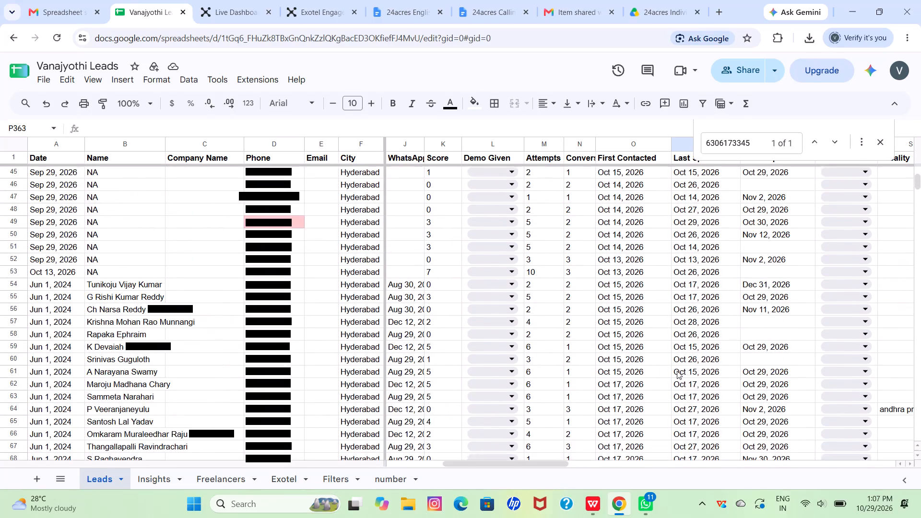
pyautogui.scroll(2, 677, 371)
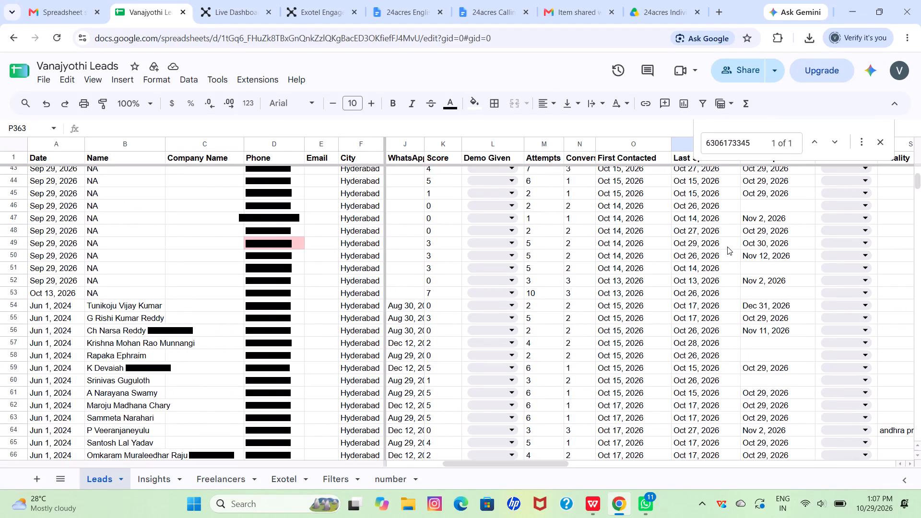
pyautogui.scroll(10, 727, 247)
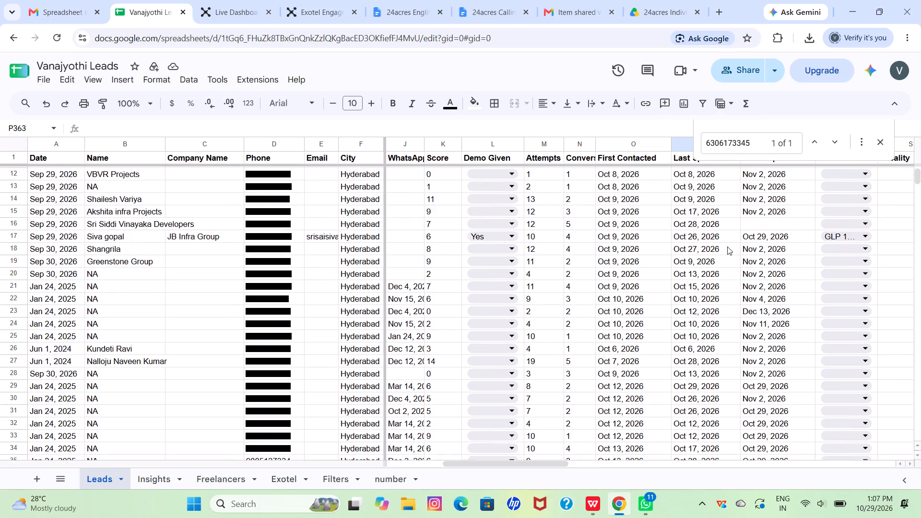
pyautogui.scroll(3, 727, 247)
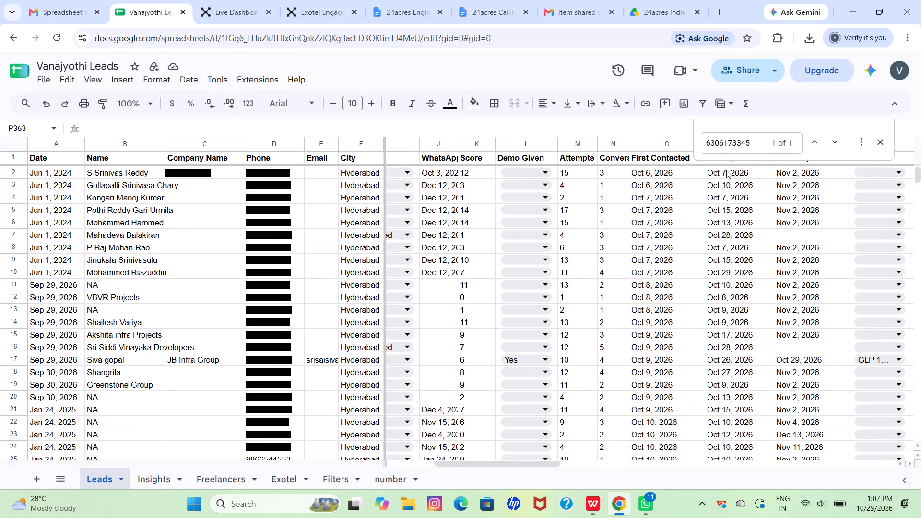
# Close the search and turn on column filters for the data in the Leads sheet.
pyautogui.click(700, 110)
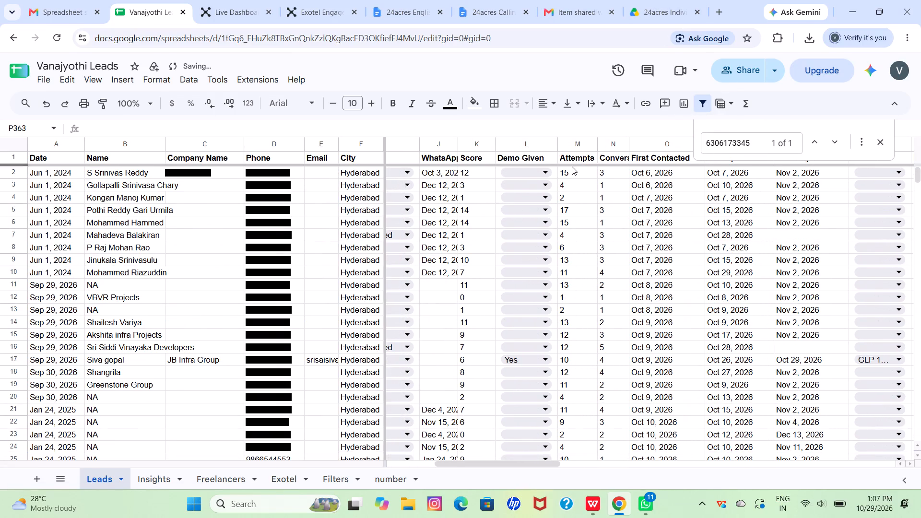
pyautogui.click(881, 143)
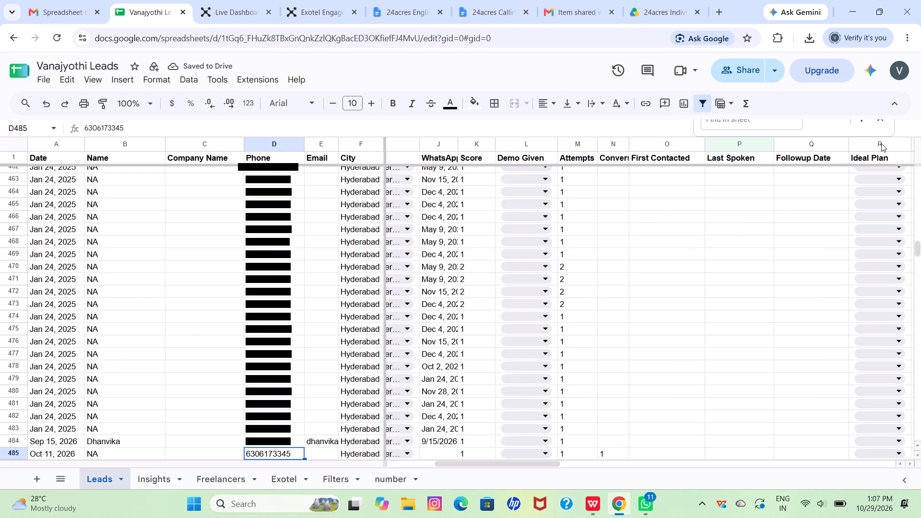
pyautogui.click(697, 105)
pyautogui.click(706, 104)
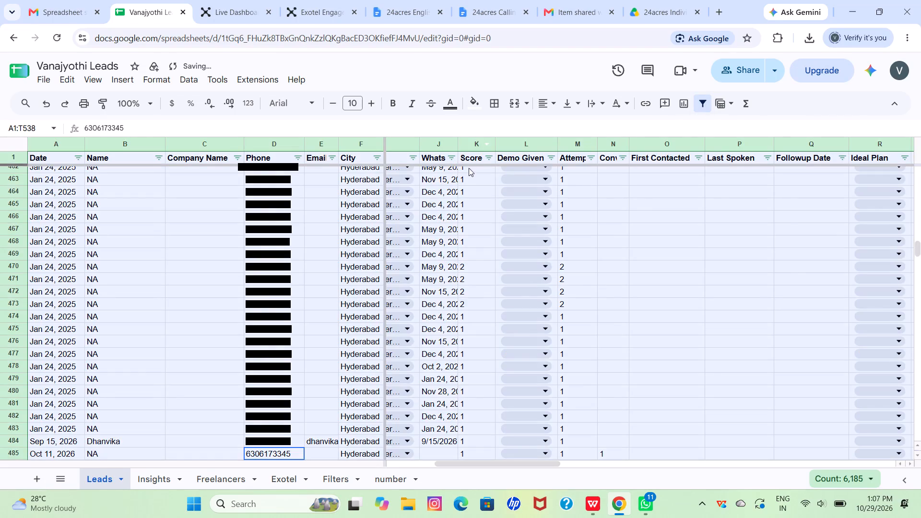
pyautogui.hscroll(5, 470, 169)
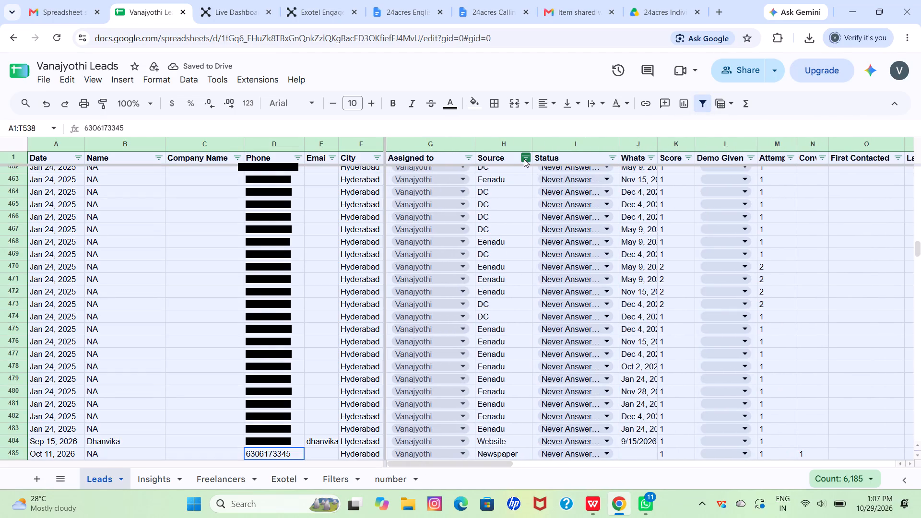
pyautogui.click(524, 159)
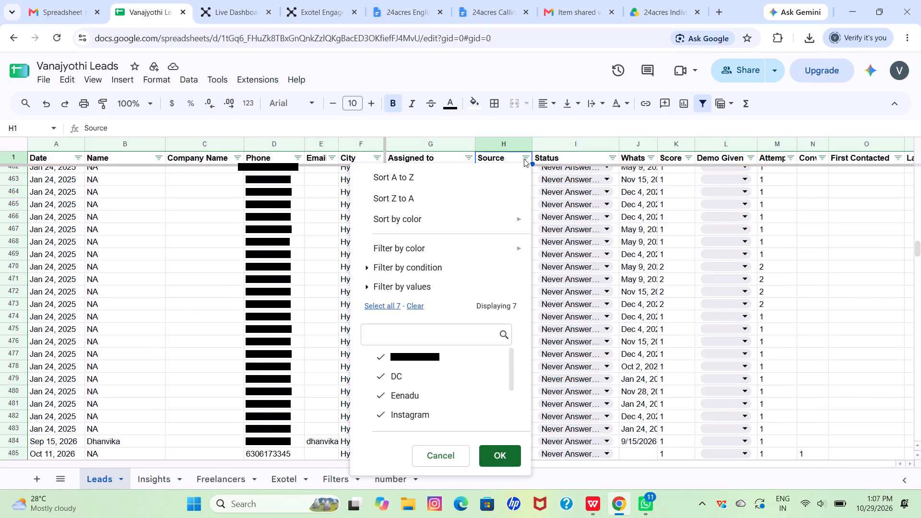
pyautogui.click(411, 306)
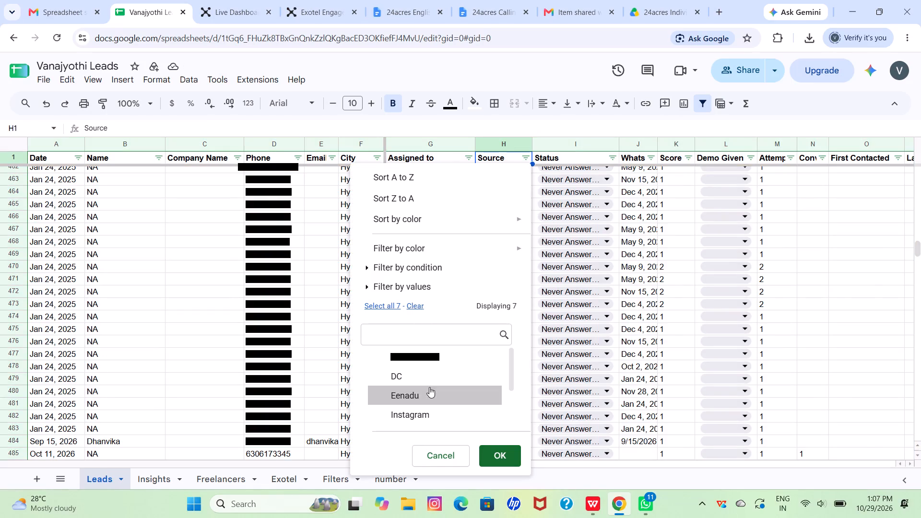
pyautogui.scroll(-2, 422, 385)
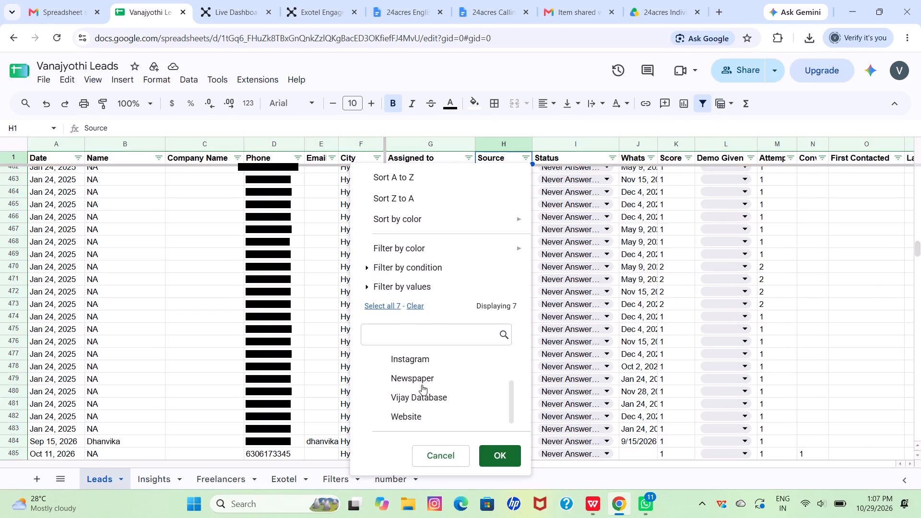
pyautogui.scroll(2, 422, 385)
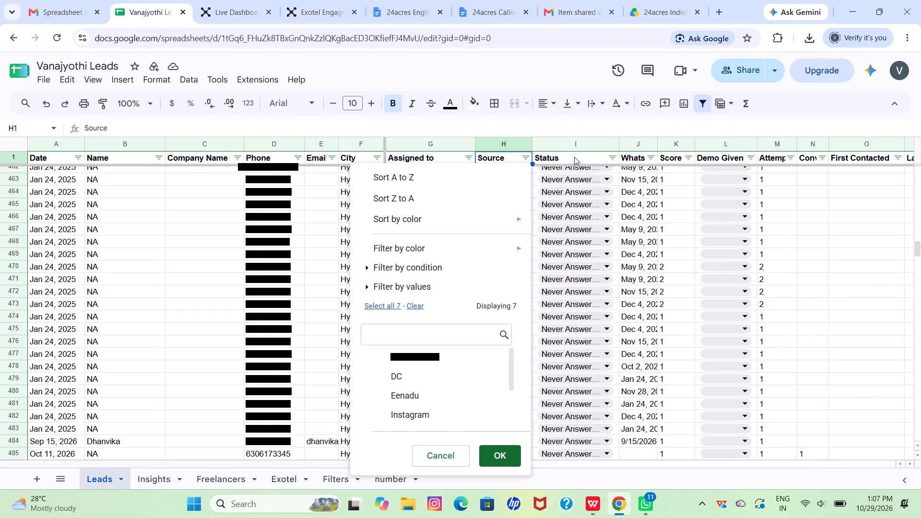
# Filter the Status column of the Leads sheet to show only the Never Answered leads.
pyautogui.click(613, 158)
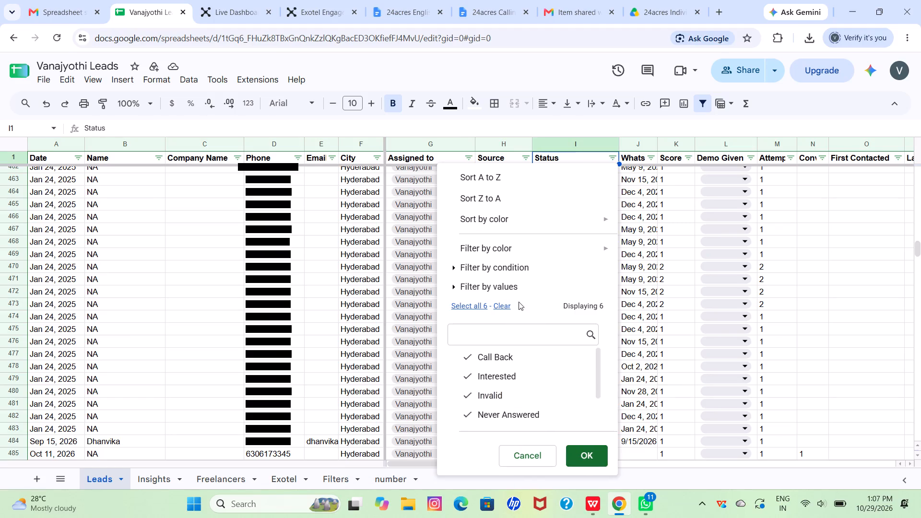
pyautogui.click(507, 304)
pyautogui.click(530, 407)
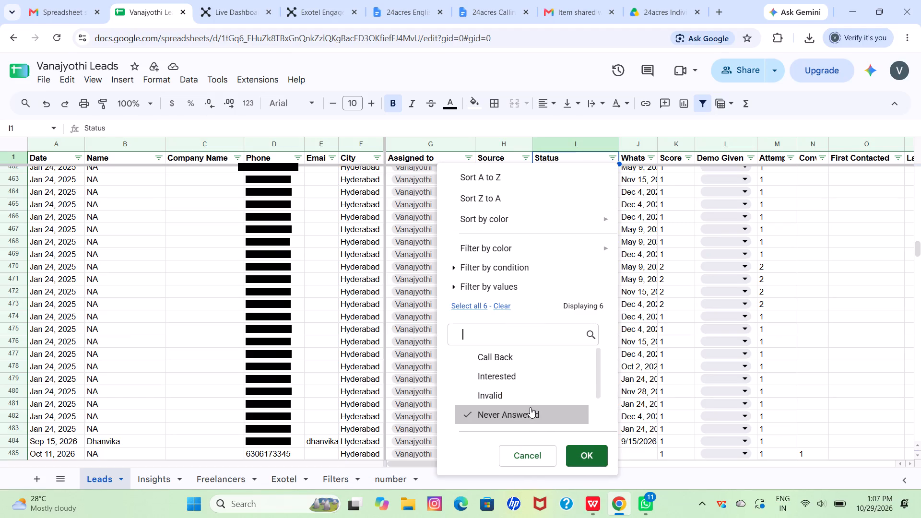
pyautogui.click(592, 464)
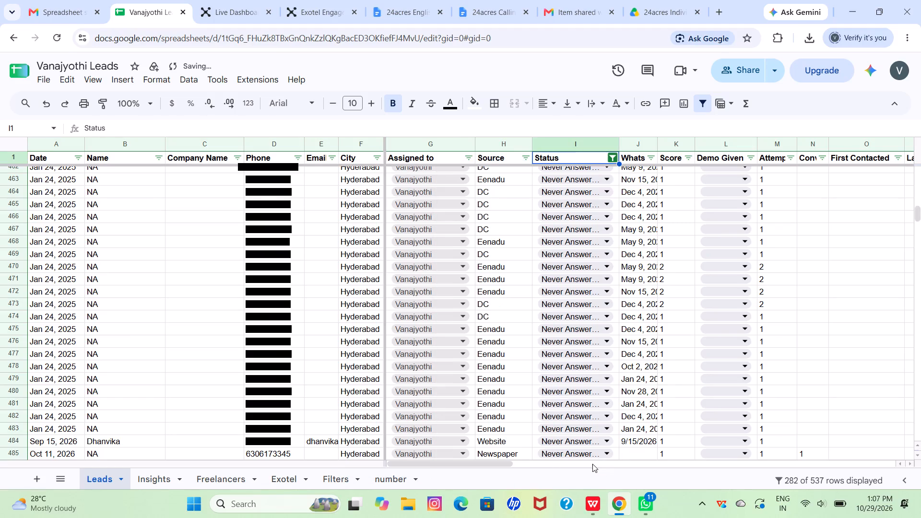
# Look through the status-filtered Leads rows above row 485, examining their scores, attempts and contact dates.
pyautogui.hscroll(-5, 592, 464)
pyautogui.hscroll(5, 592, 464)
pyautogui.scroll(13, 592, 464)
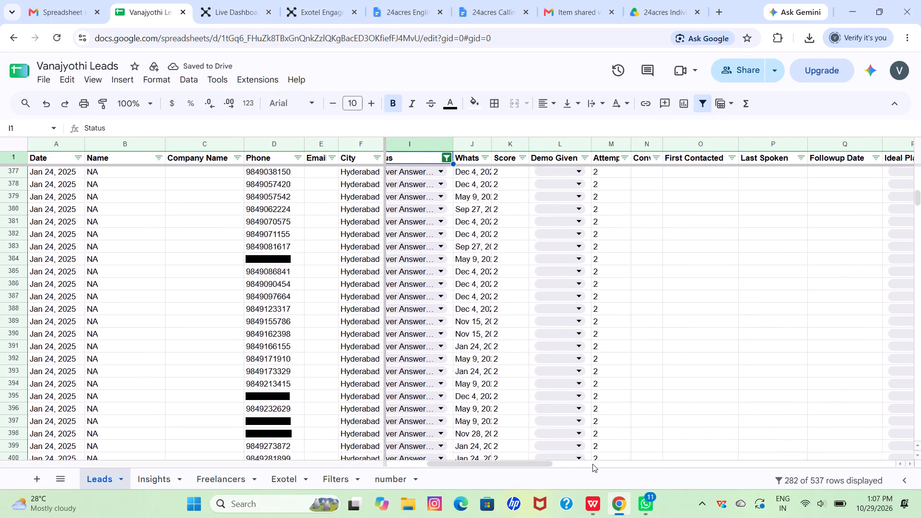
pyautogui.scroll(9, 592, 464)
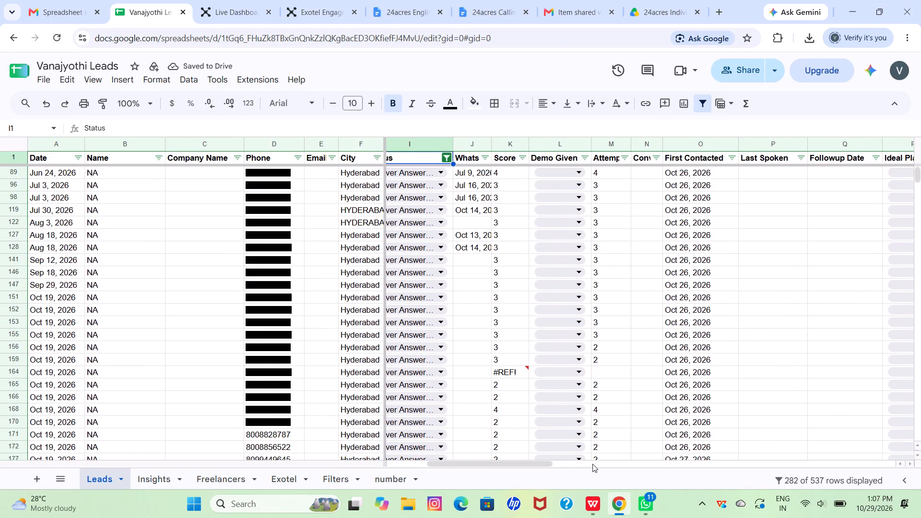
# Switch to the Exotel live dashboard and dismiss the call pop-up.
pyautogui.click(263, 0)
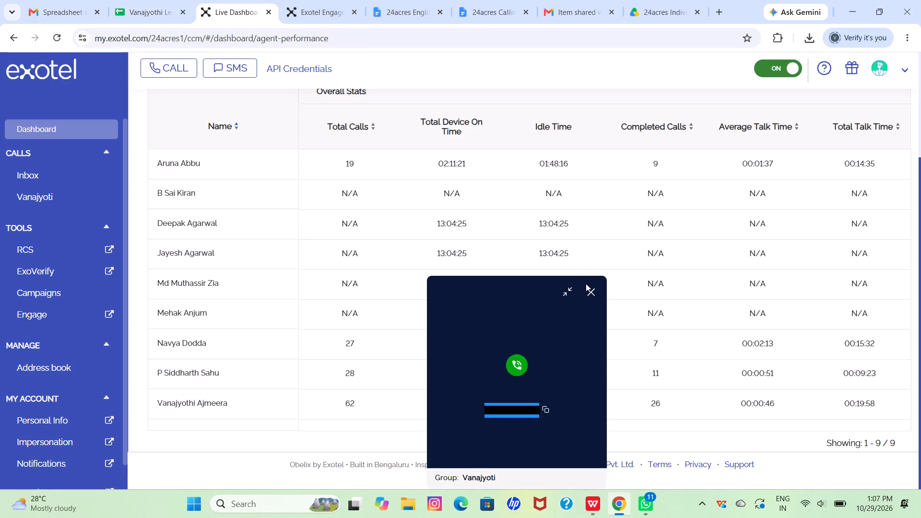
pyautogui.click(593, 290)
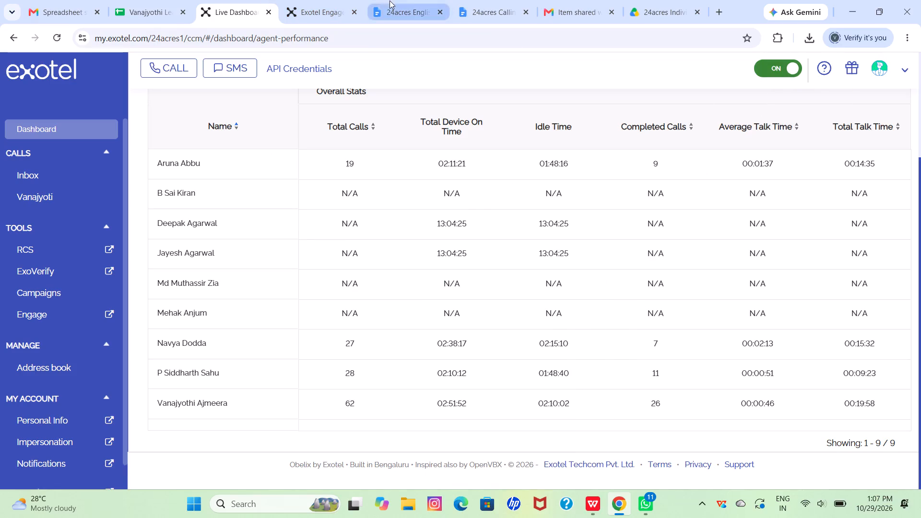
# Check the call campaign list in Exotel Engage and the agent performance stats on the live dashboard.
pyautogui.click(315, 0)
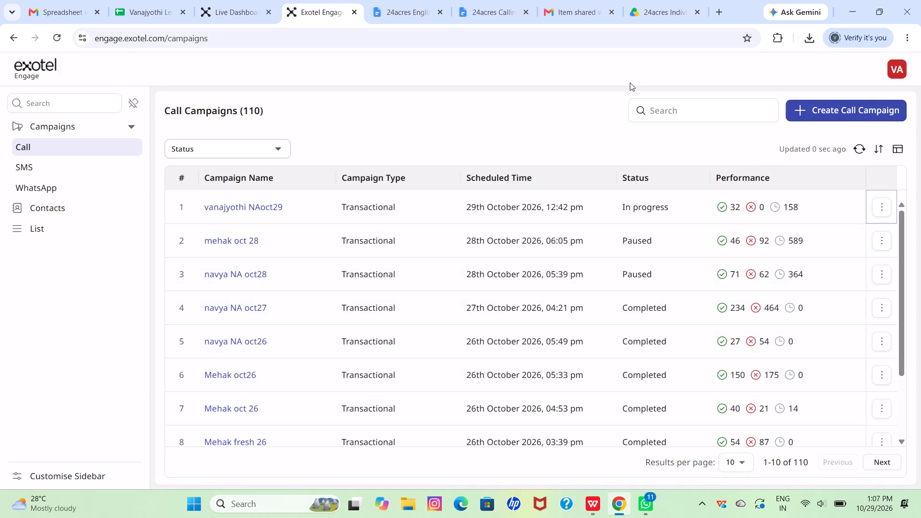
pyautogui.click(226, 1)
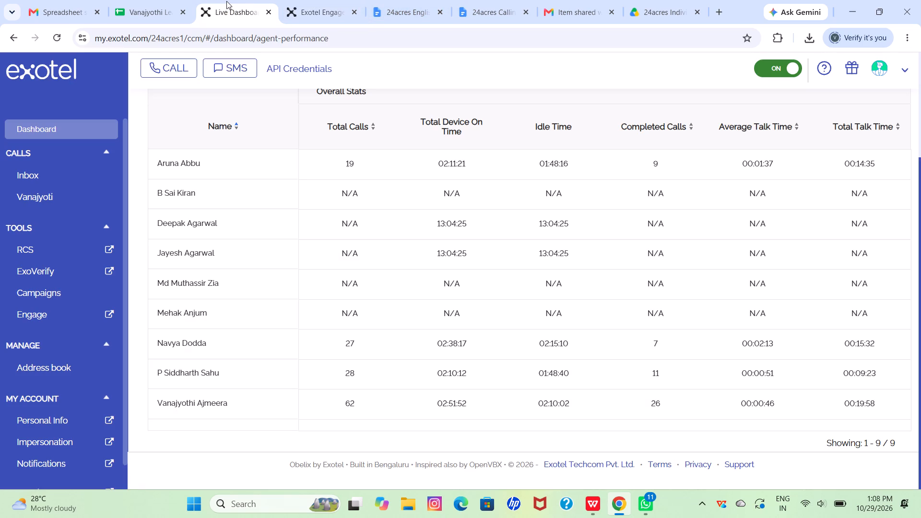
pyautogui.scroll(5, 509, 173)
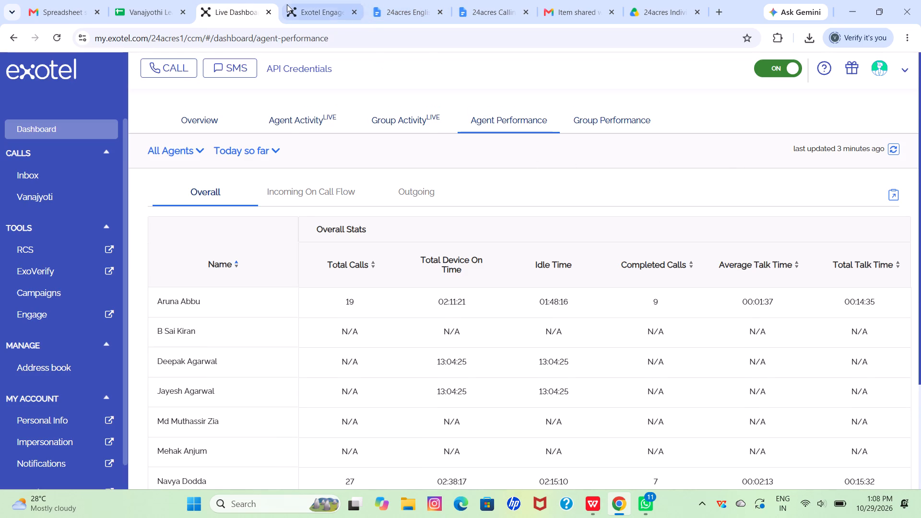
# Return to the Exotel Engage call campaigns and pause the vanajyothi NAoct29 campaign.
pyautogui.click(360, 1)
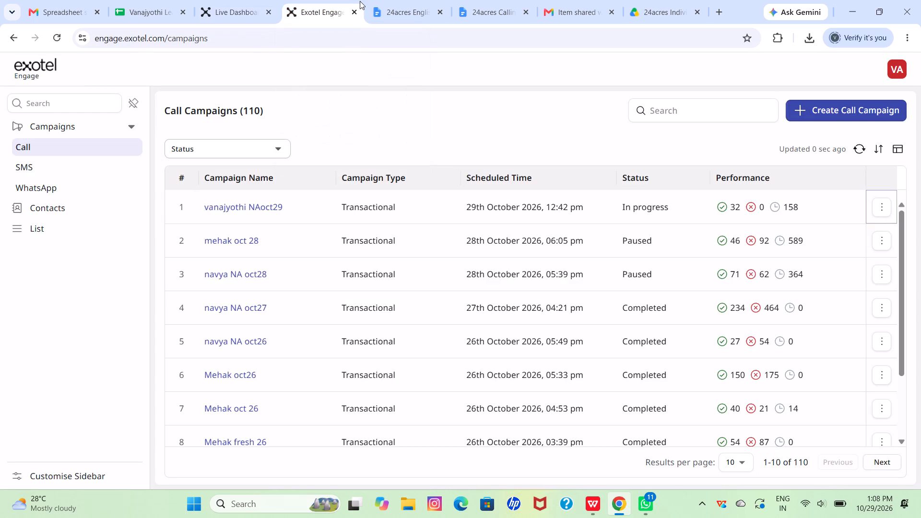
pyautogui.click(881, 207)
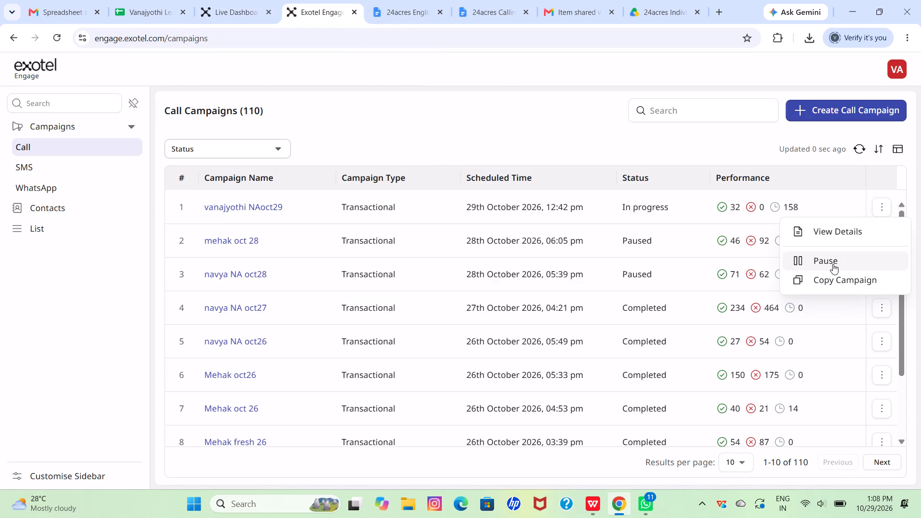
# Pause the vanajyothi NAoct29 call campaign and confirm the pause.
pyautogui.click(833, 263)
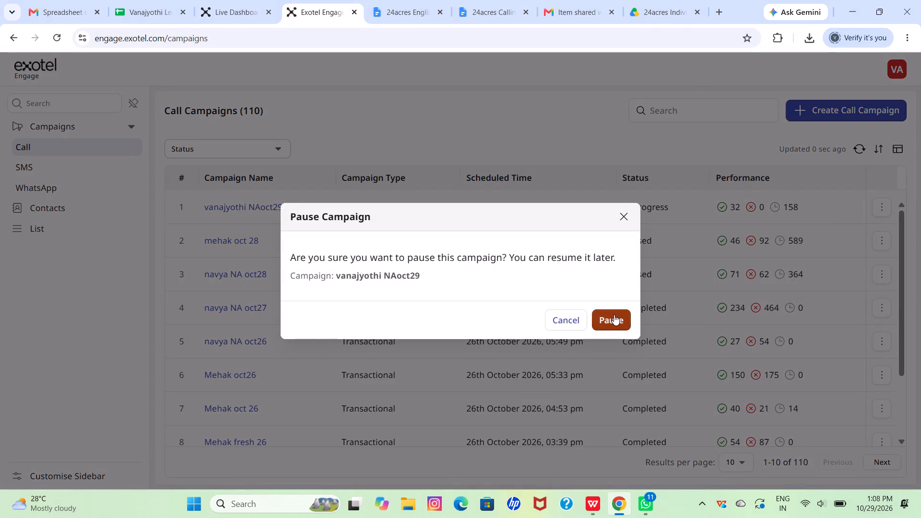
pyautogui.click(614, 315)
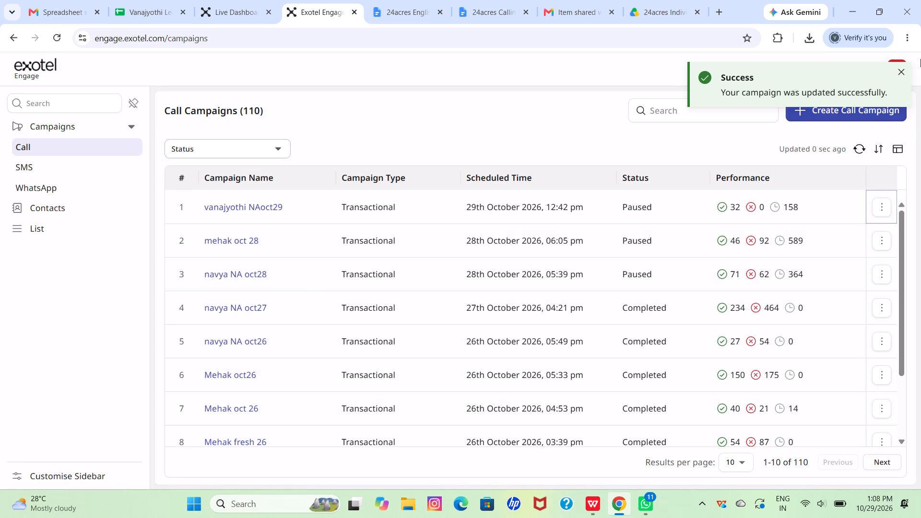
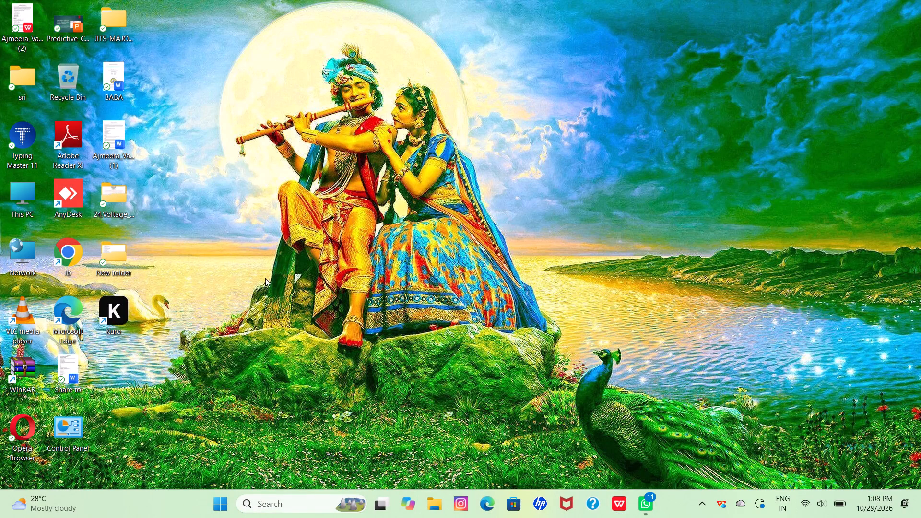
# Refresh the desktop.
pyautogui.rightClick(360, 203)
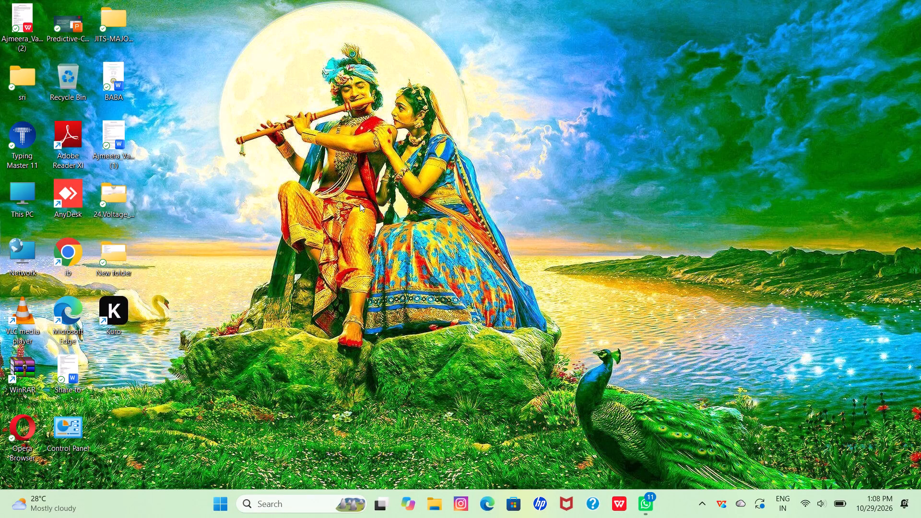
pyautogui.rightClick(360, 203)
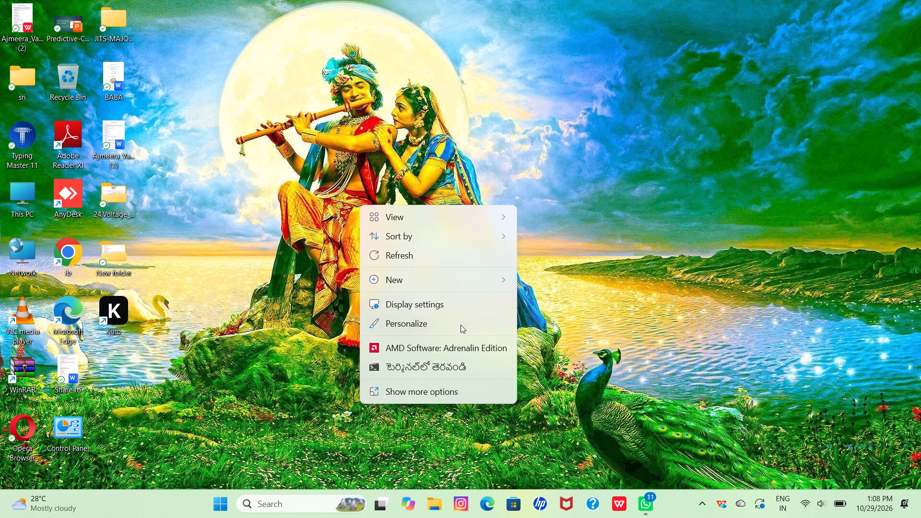
pyautogui.click(437, 257)
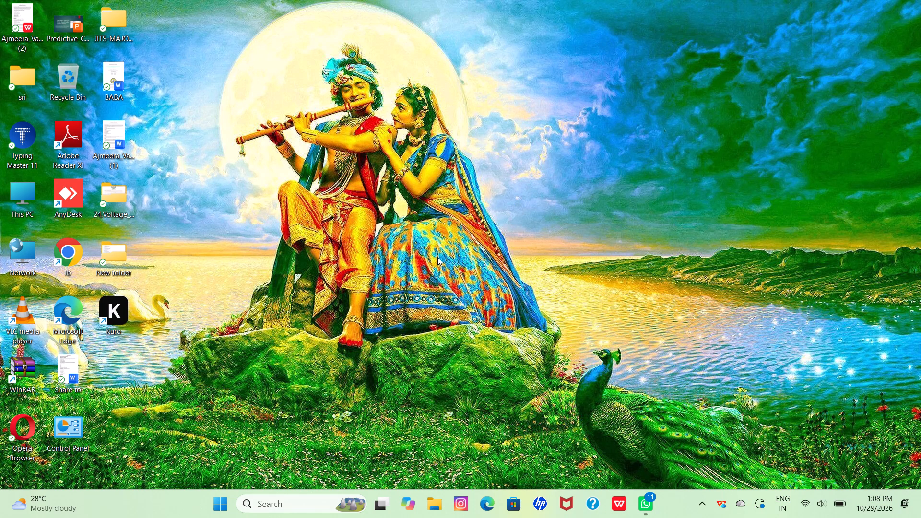
# Open the Kuro application from its desktop shortcut.
pyautogui.doubleClick(110, 318)
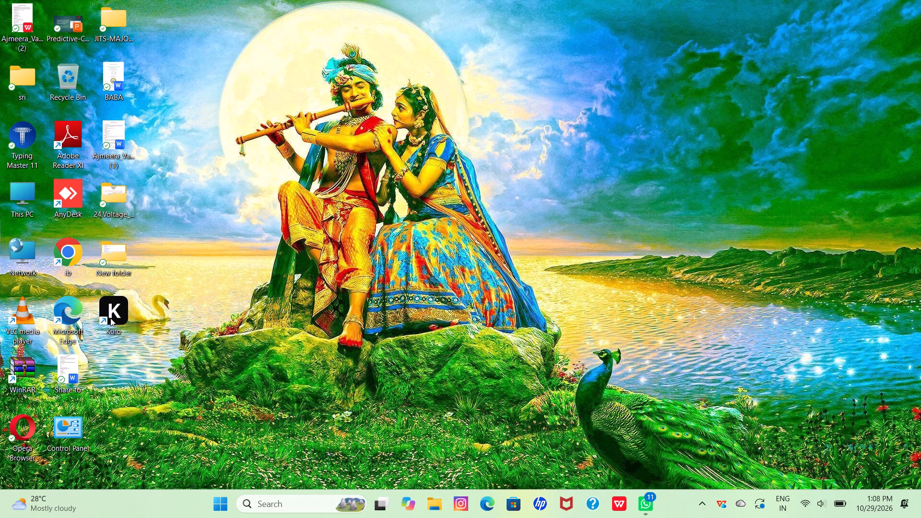